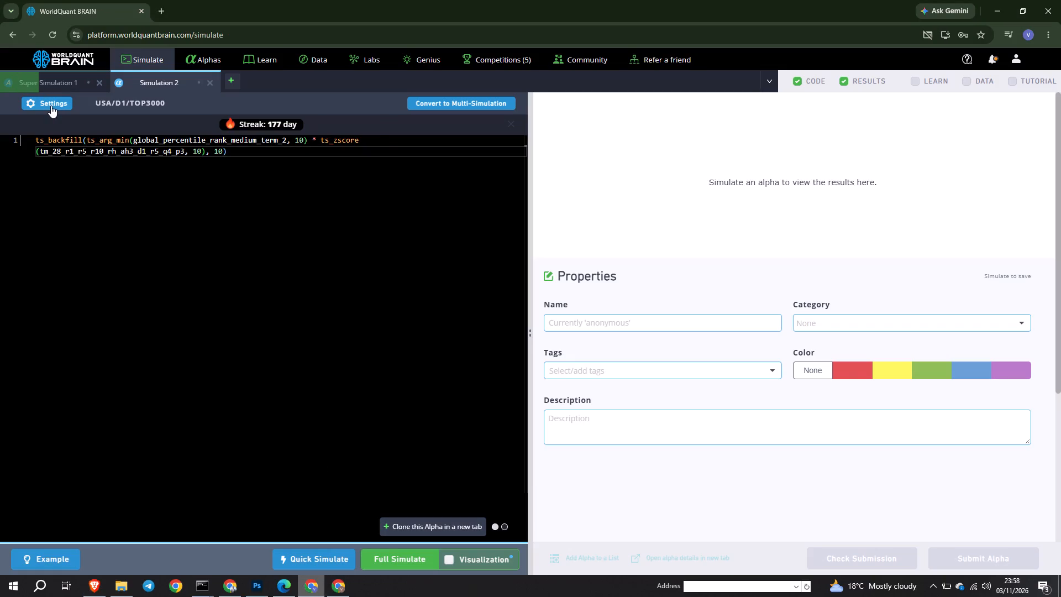
click(240, 228)
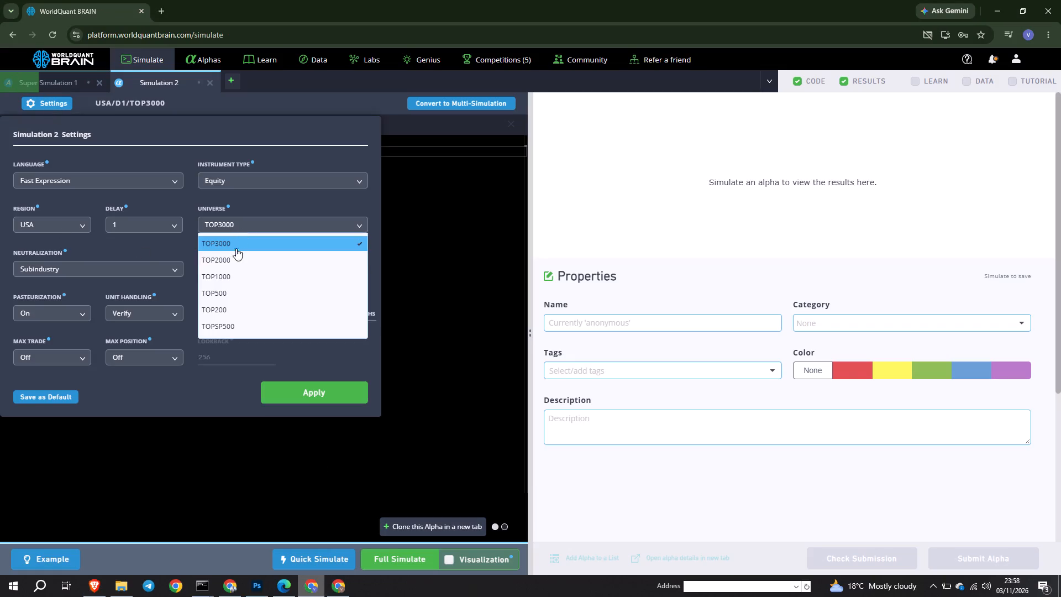
click(223, 275)
click(148, 269)
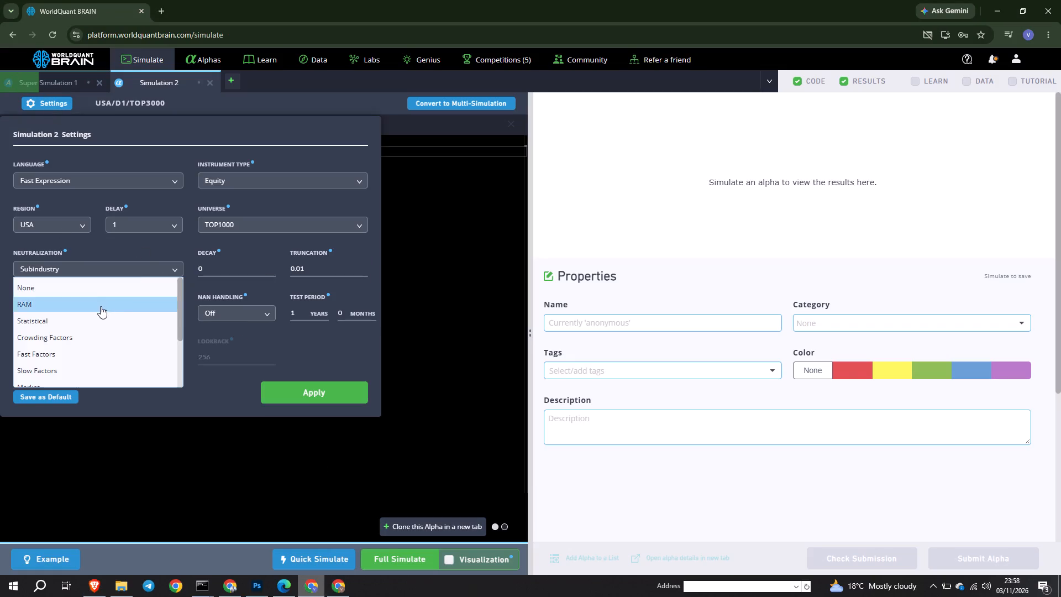
click(93, 590)
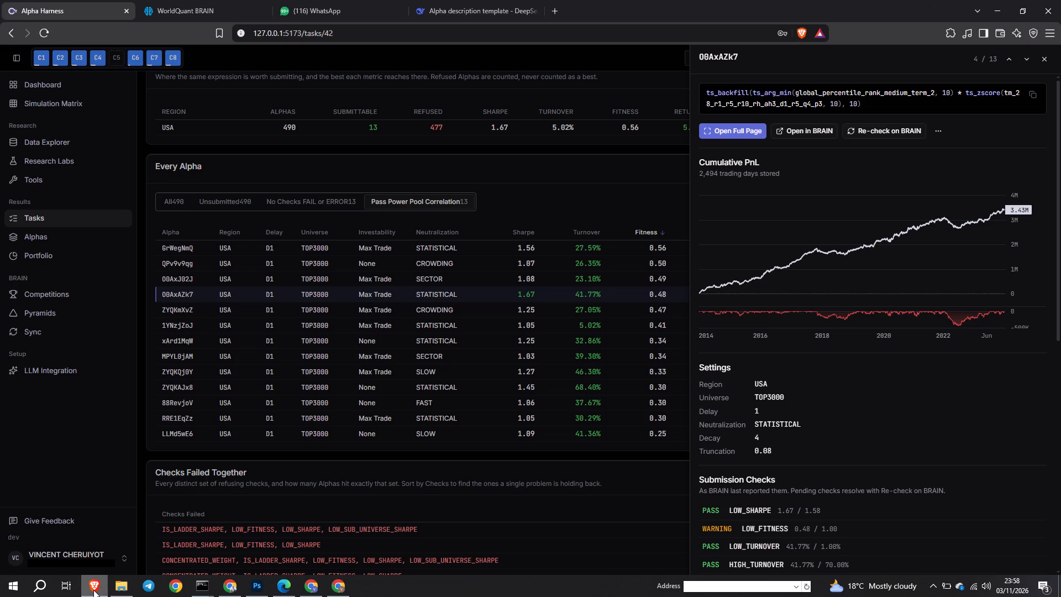
click(93, 590)
click(68, 328)
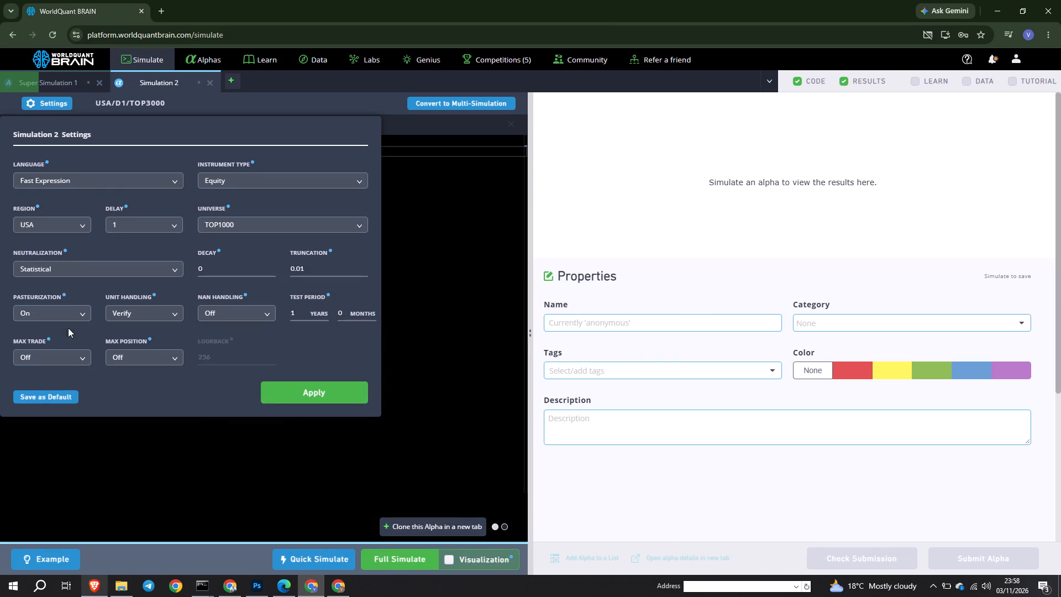
click(230, 271)
key(BackSpace)
key(4)
click(314, 273)
key(BackSpace)
key(8)
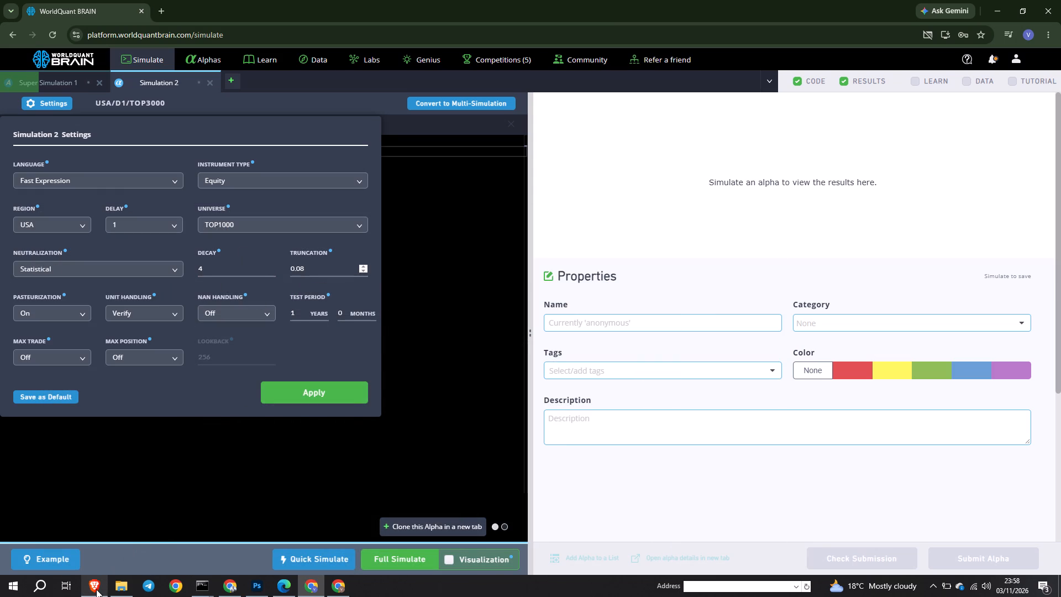
Switch back to Alpha Harness and open alpha O0AxAZk7 on its BRAIN page.
click(96, 589)
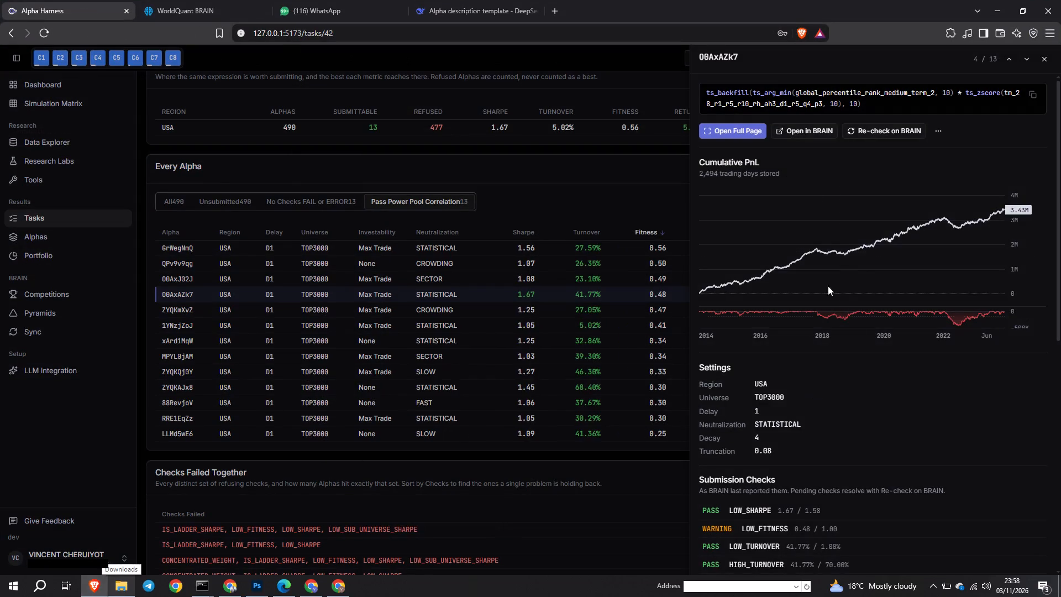
click(794, 136)
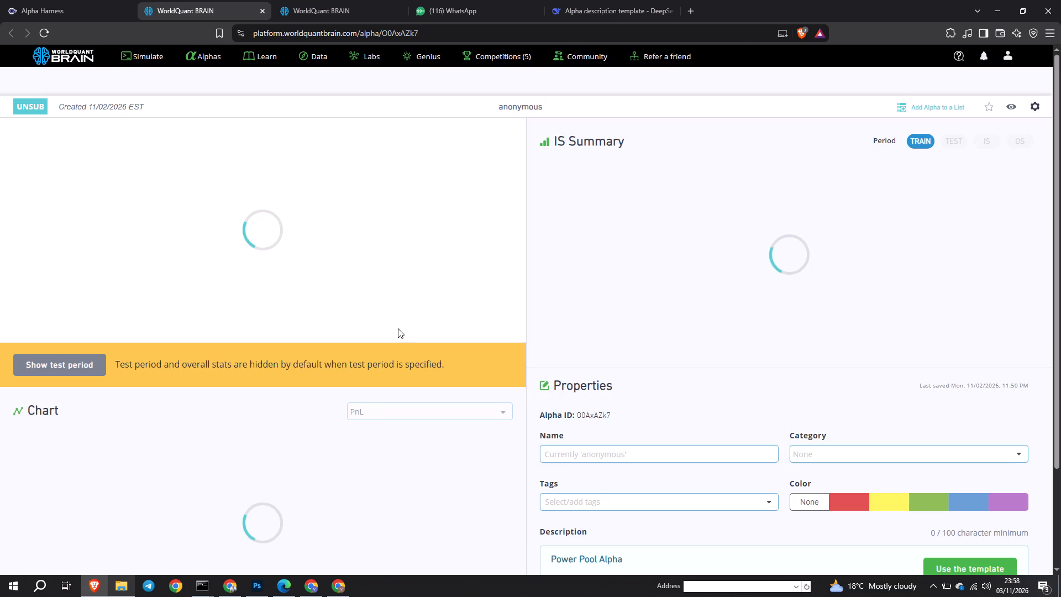
Show the test-period results of alpha O0AxAZk7, and clone the alpha into a new simulation with its settings open for reference.
click(56, 368)
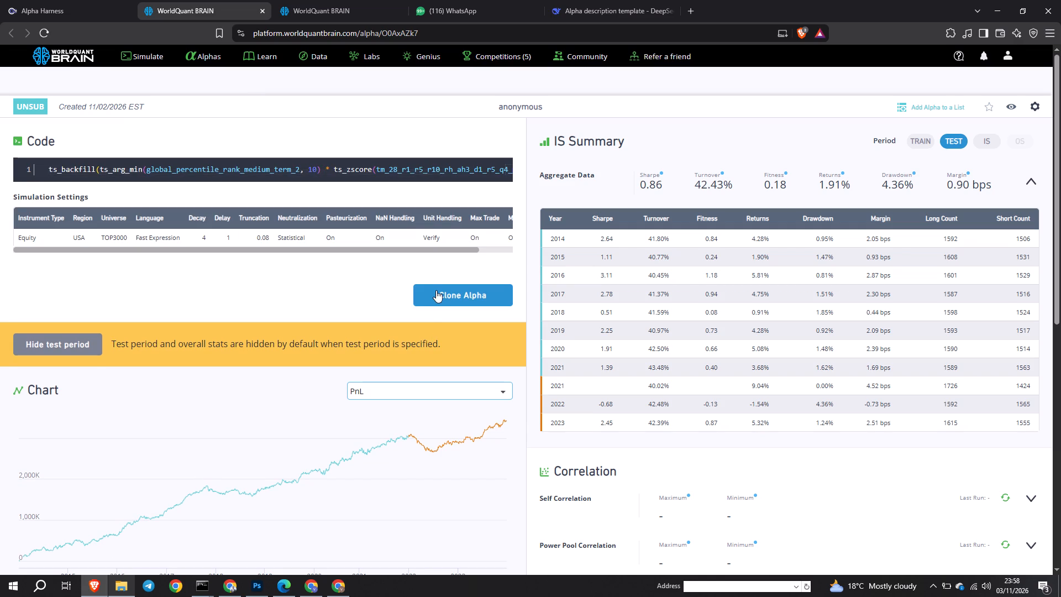
click(436, 290)
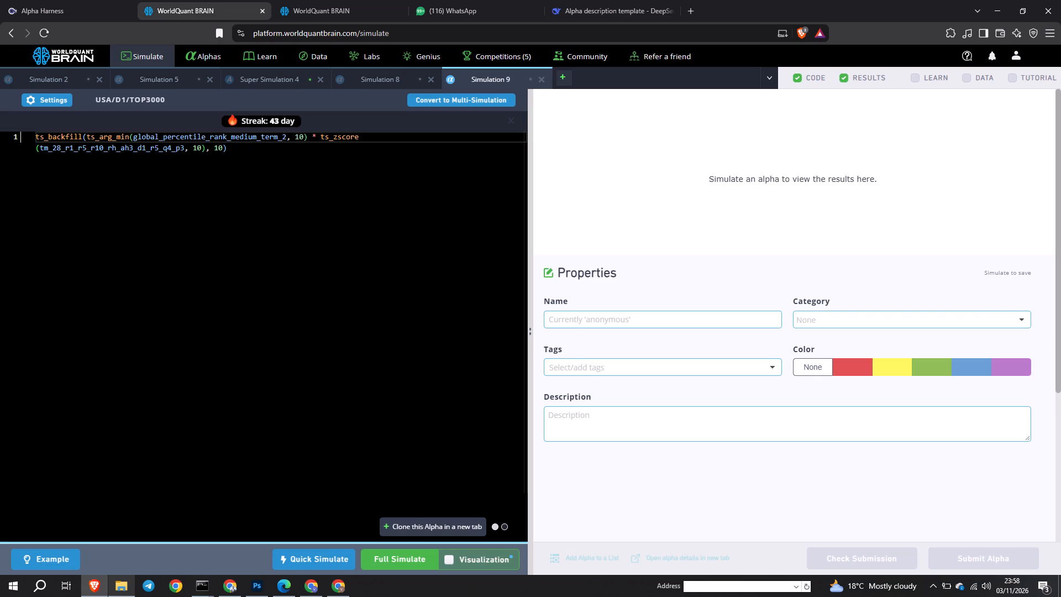
click(62, 106)
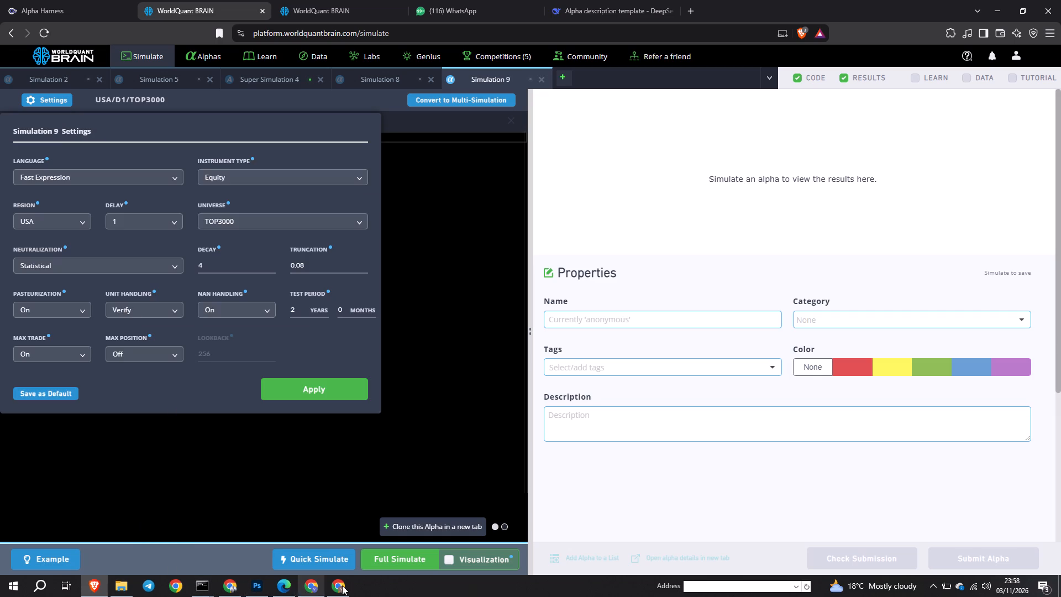
Switch to Chrome and set Simulation 2's test period to 2 years, NaN handling to On and max trade to On.
click(316, 586)
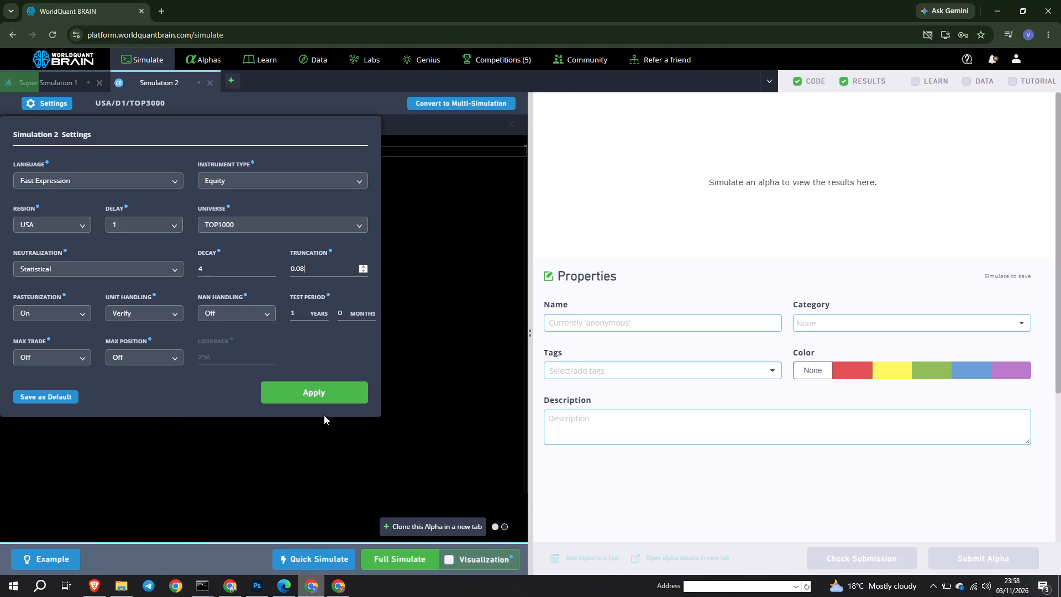
click(303, 312)
key(BackSpace)
key(2)
click(254, 312)
click(222, 329)
click(73, 358)
click(56, 393)
Compare Simulation 2's settings with the cloned alpha's in Brave, and apply them in Chrome to run a full simulation on TOP1000.
click(301, 586)
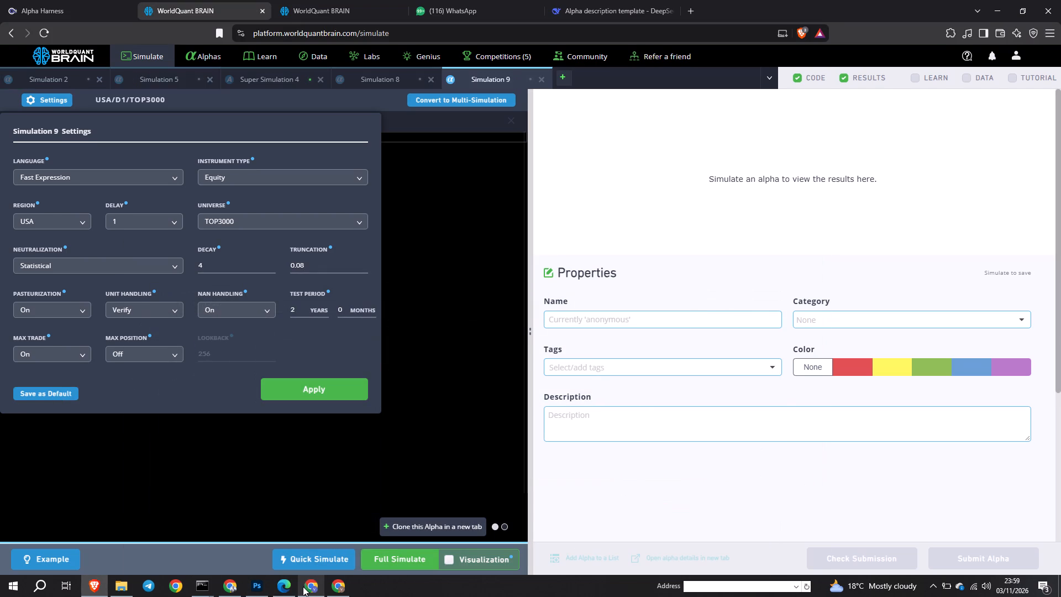
click(304, 586)
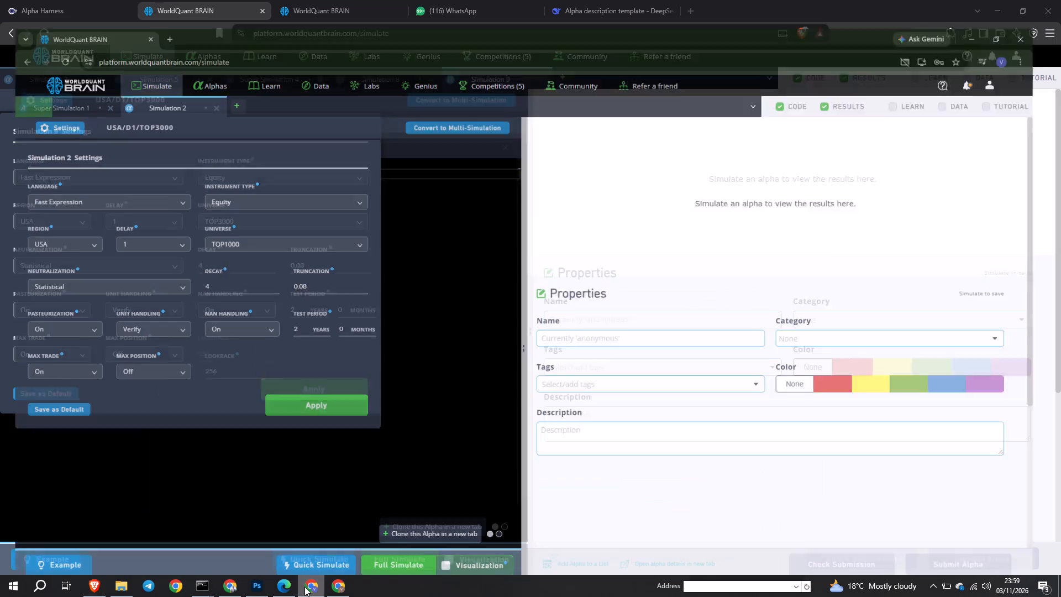
click(304, 586)
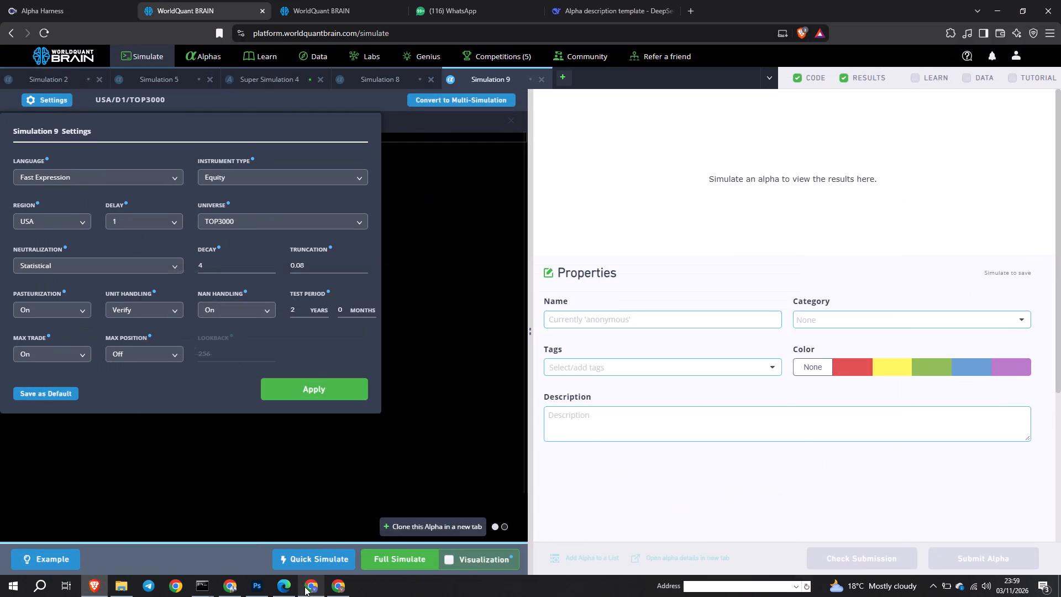
click(304, 586)
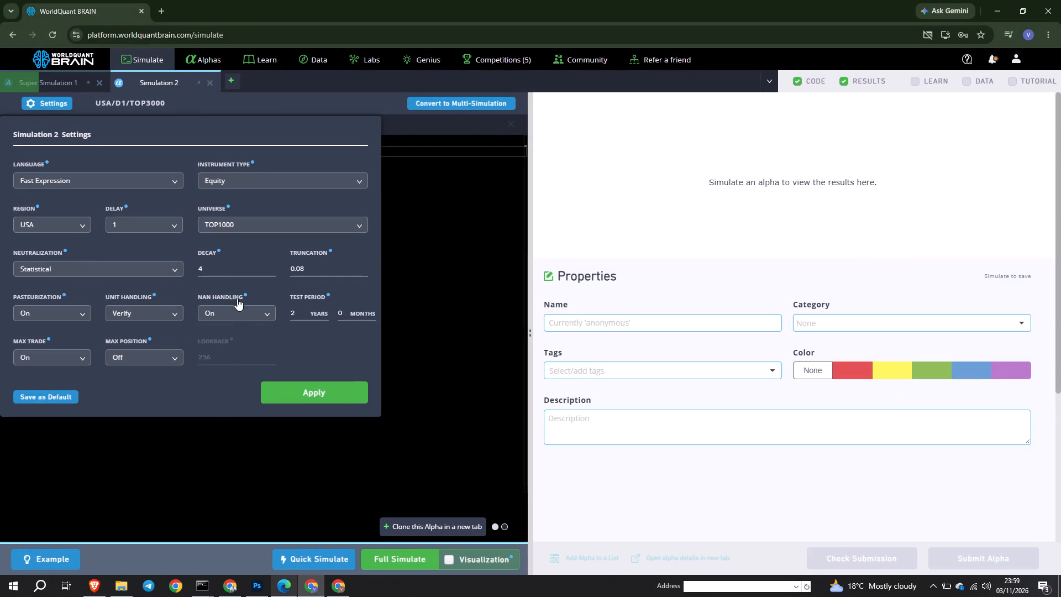
click(222, 234)
click(212, 232)
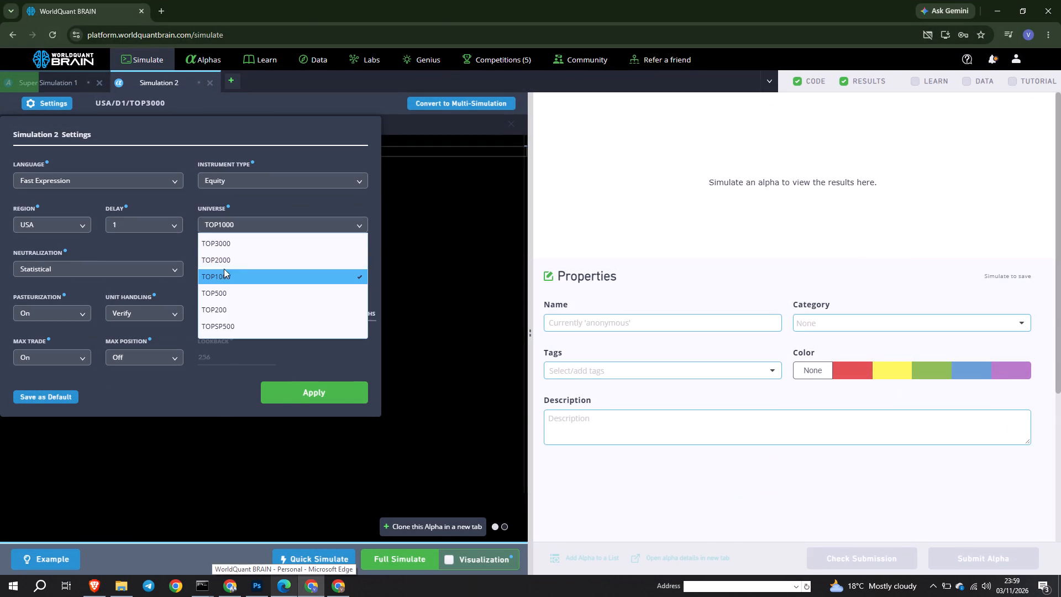
click(298, 392)
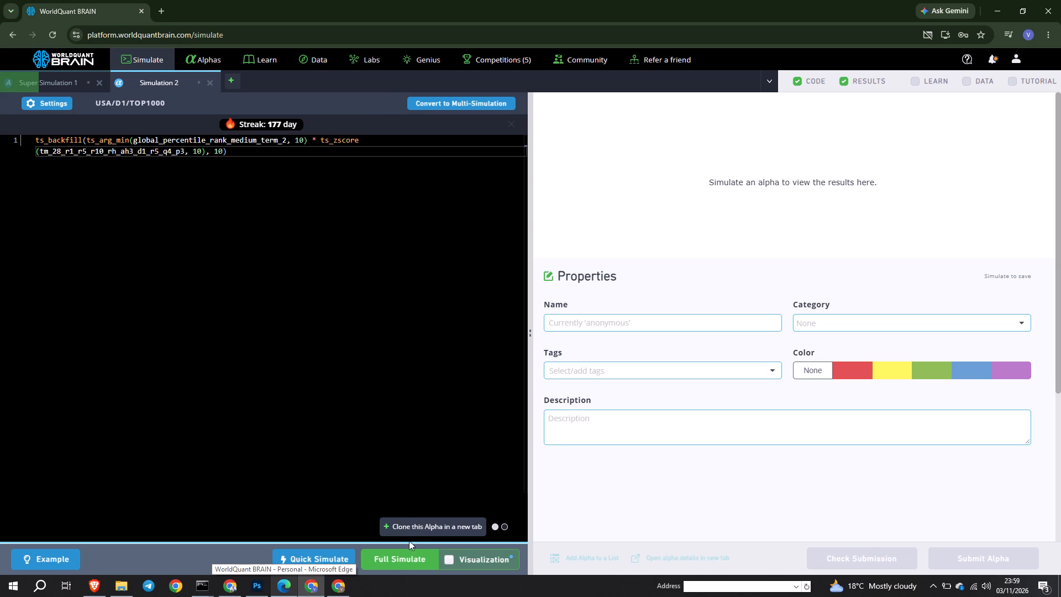
click(398, 558)
Clone the Simulation 2 alpha into a new simulation, set its universe to TOP3000 and run a full simulation.
click(422, 533)
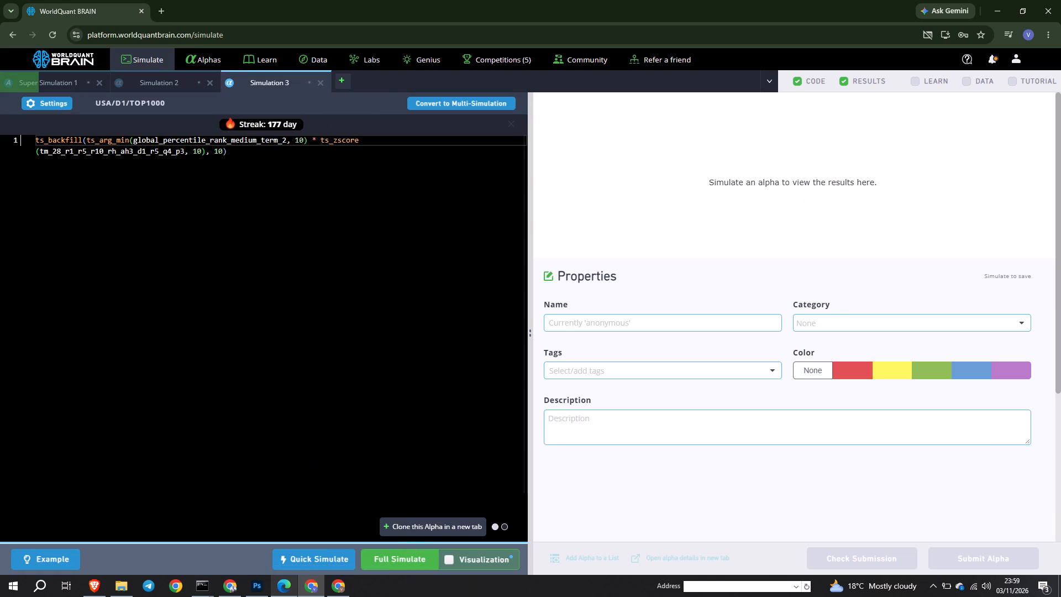
click(43, 111)
click(39, 107)
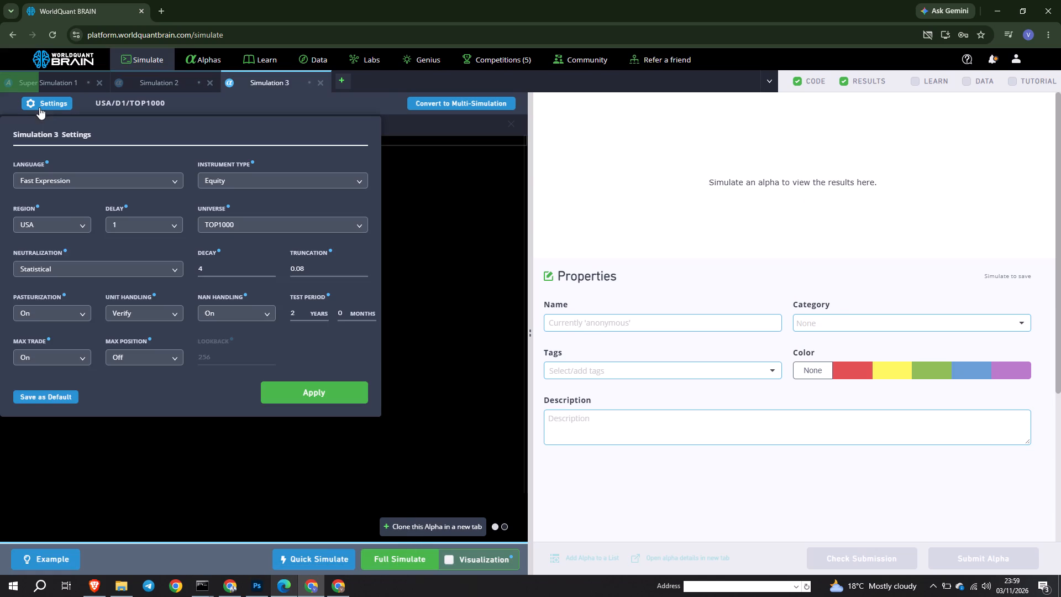
click(235, 231)
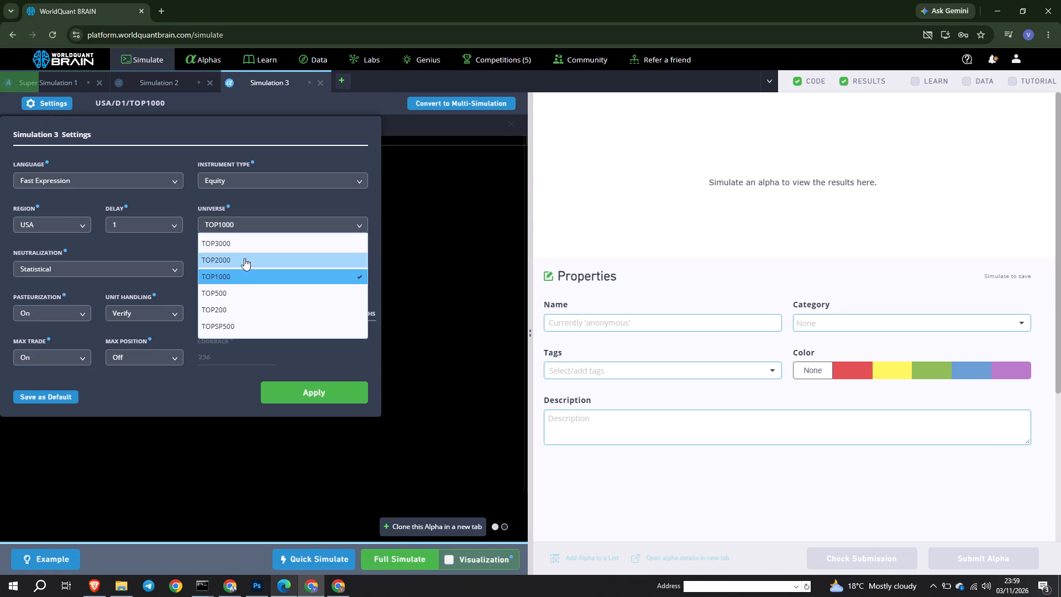
click(260, 243)
click(304, 402)
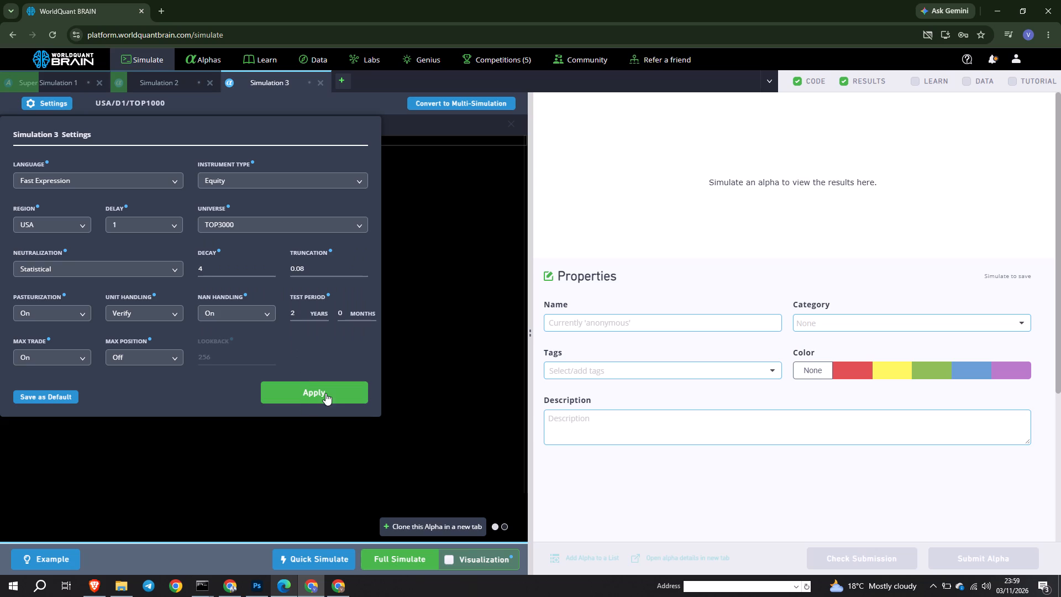
click(329, 392)
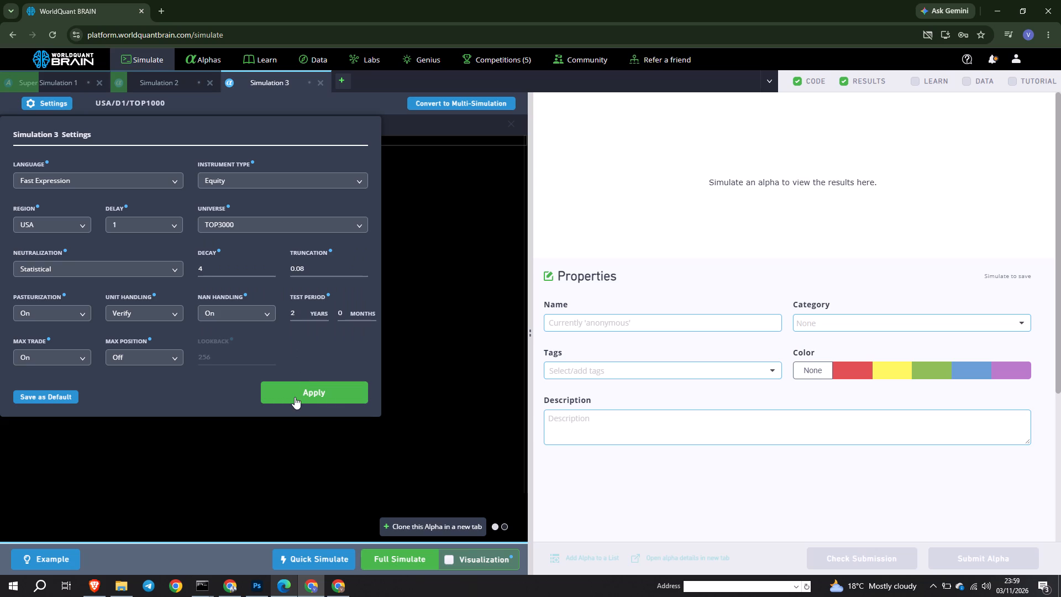
click(295, 397)
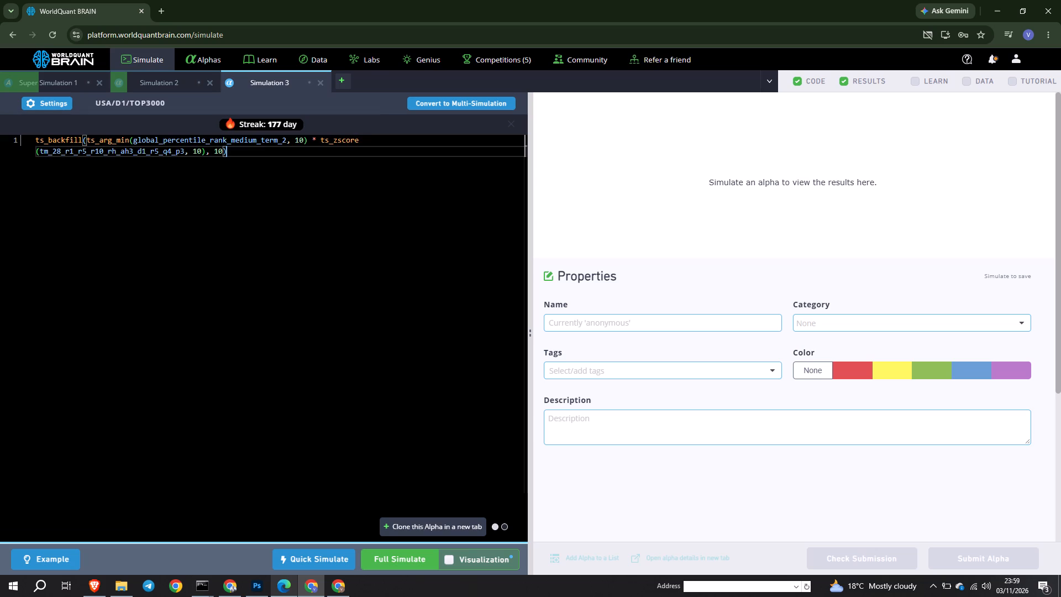
click(394, 563)
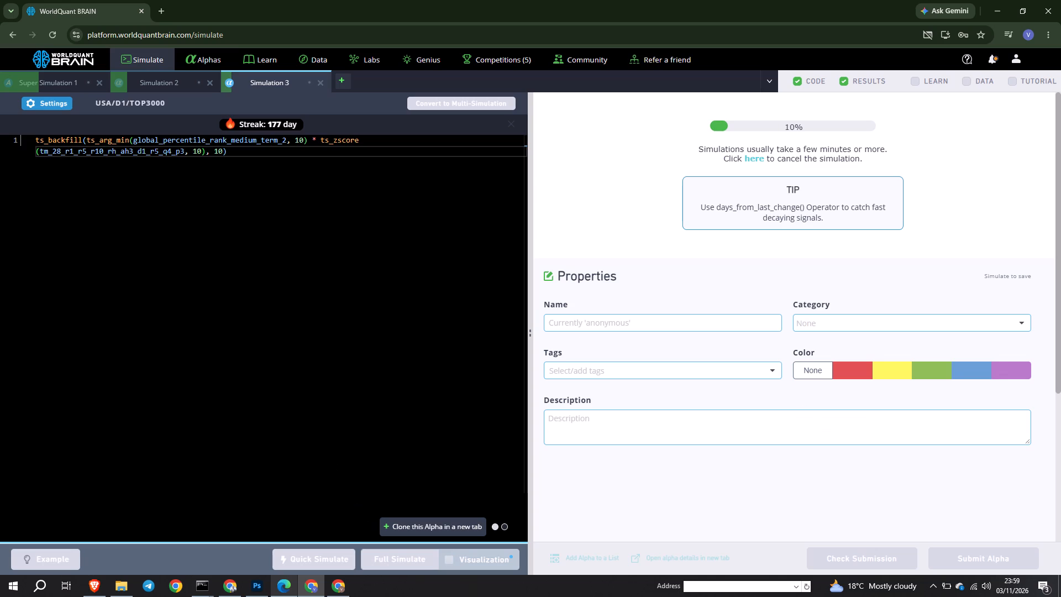
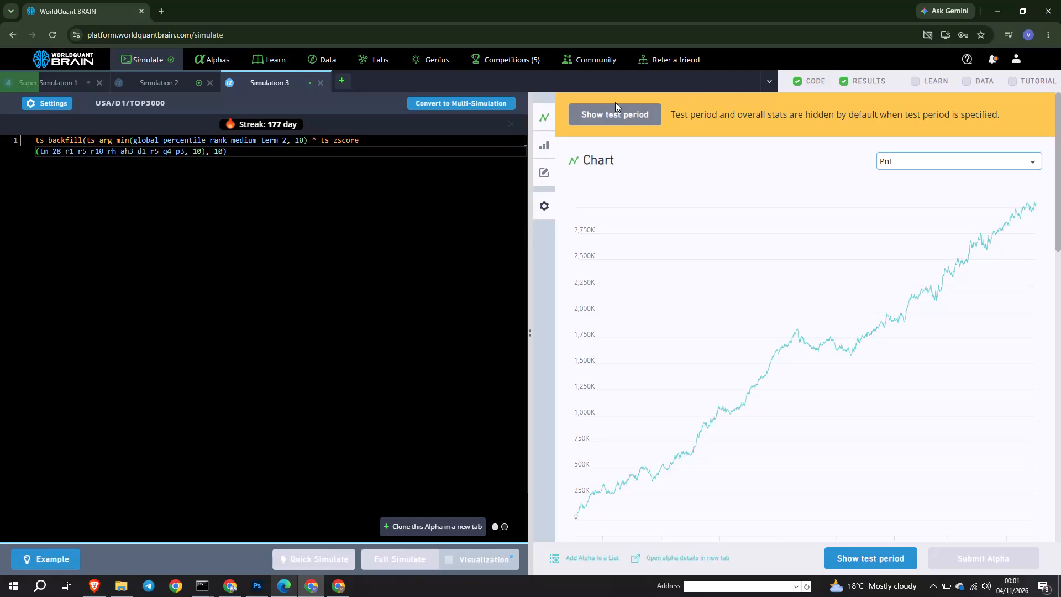
Show the test-period results of the TOP3000 alpha in Simulation 3 and review its IS testing warnings.
click(603, 114)
click(543, 168)
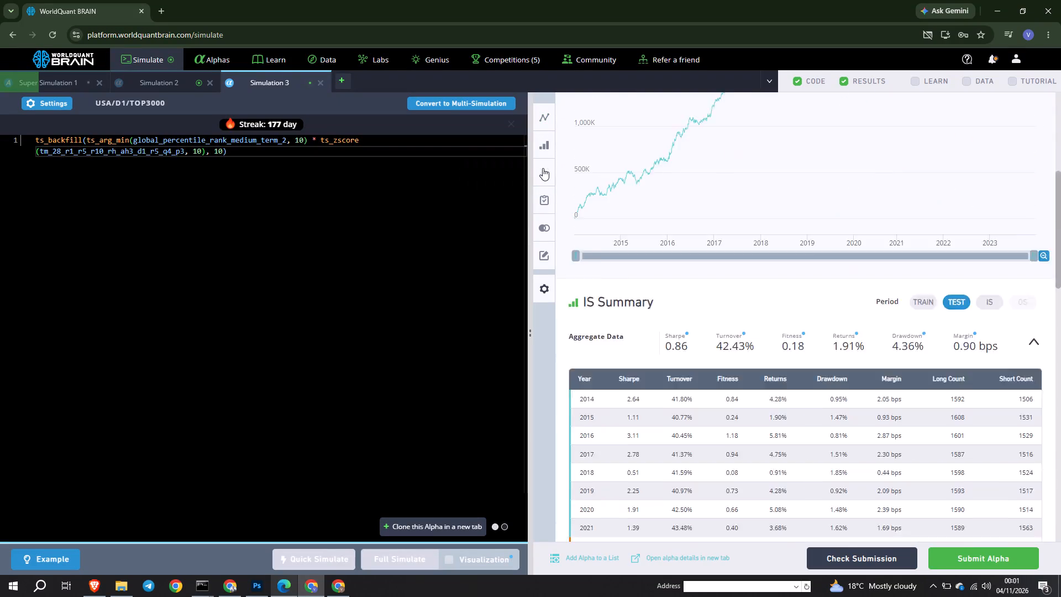
click(629, 363)
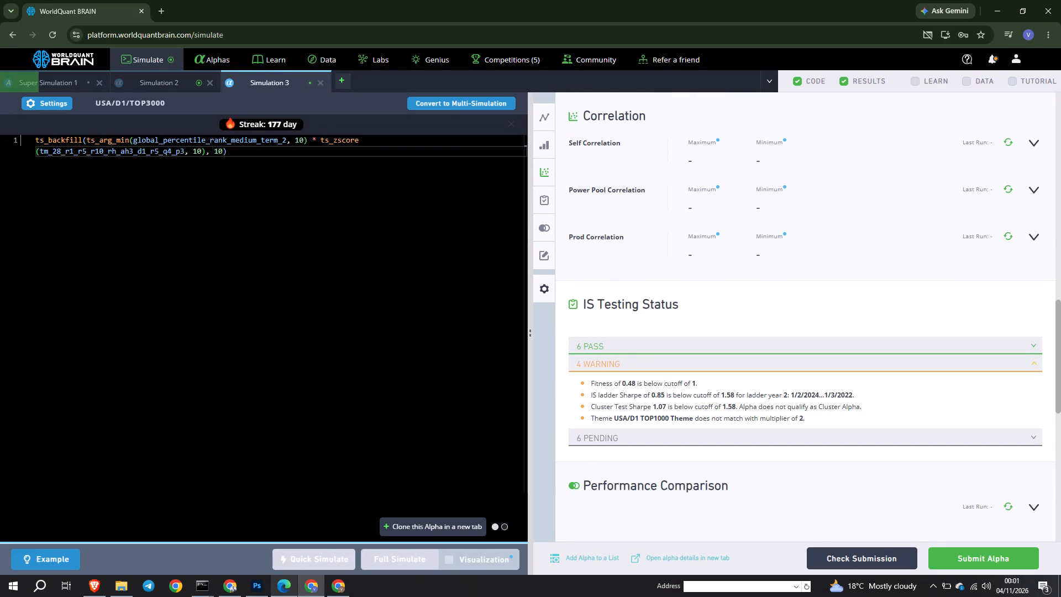
Show Simulation 2's test-period results, run its Prod Correlation, and review the passed, failed and warning items in its IS testing status.
click(164, 88)
click(171, 83)
click(864, 565)
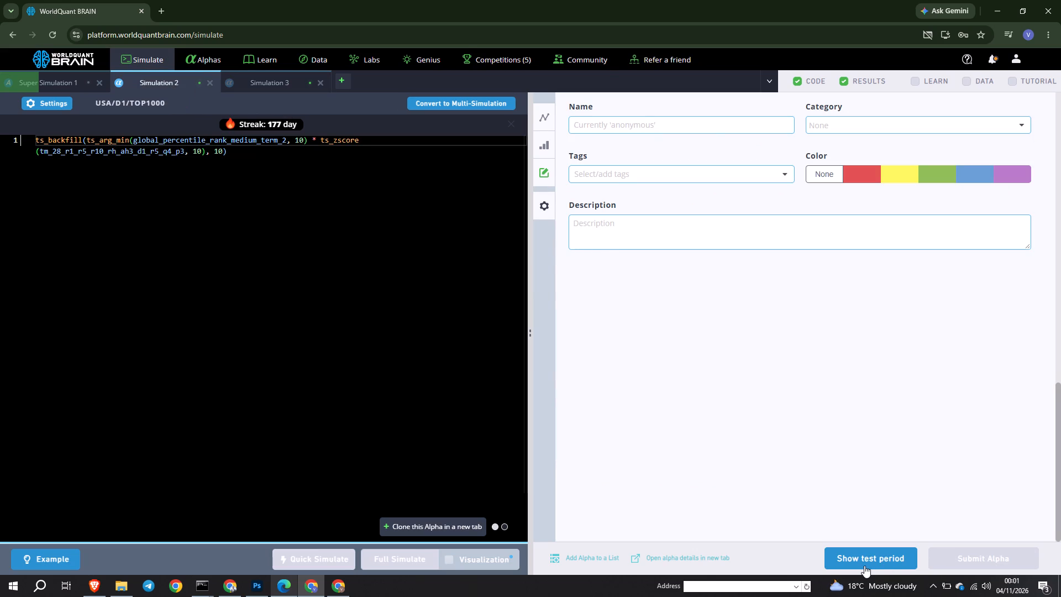
click(619, 319)
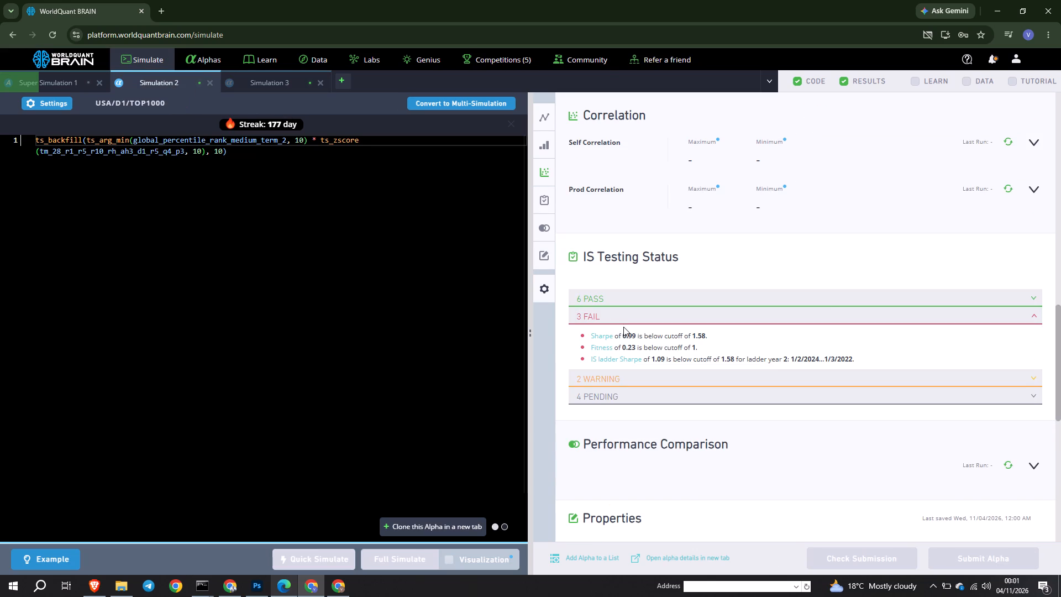
click(1040, 185)
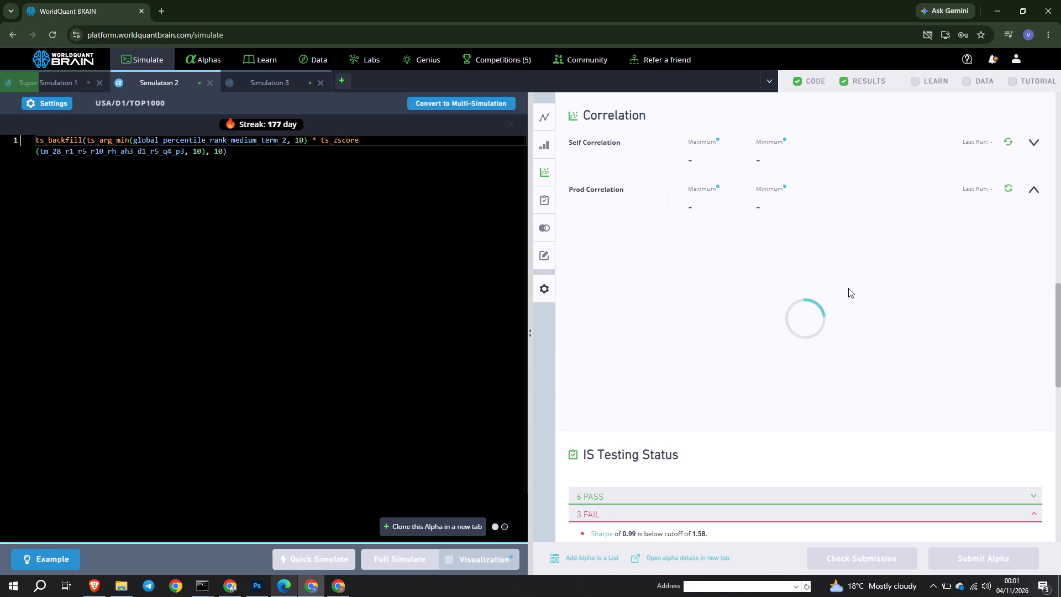
scroll(848, 288, down, 5)
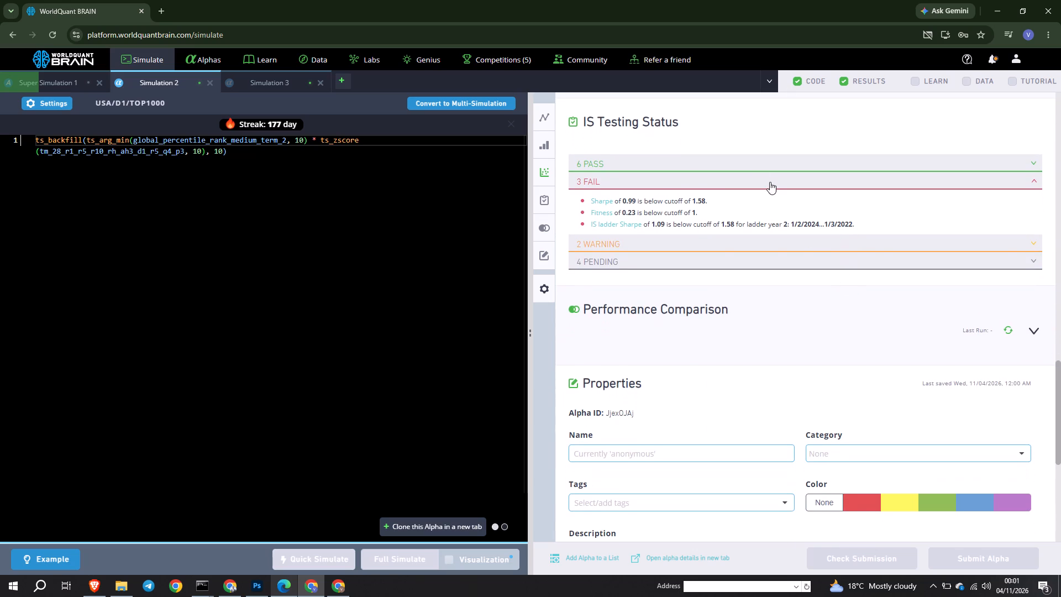
click(748, 163)
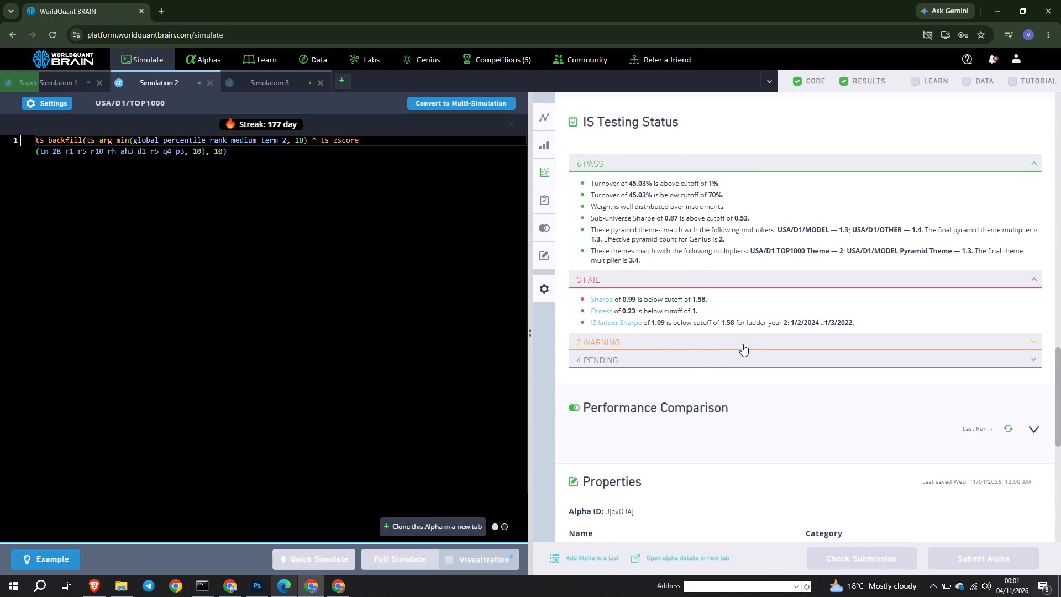
click(668, 334)
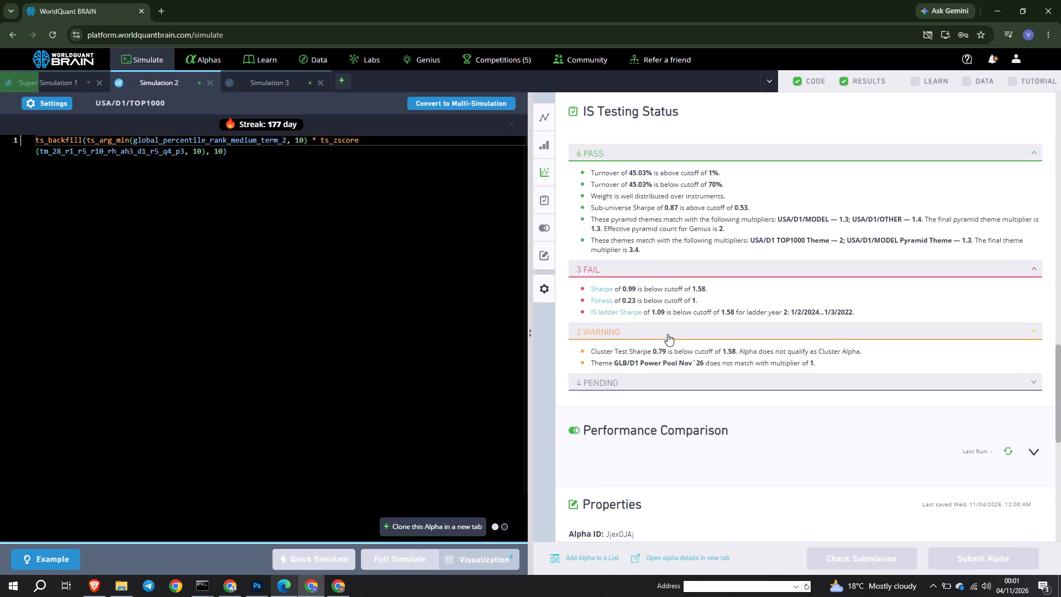
scroll(668, 334, up, 6)
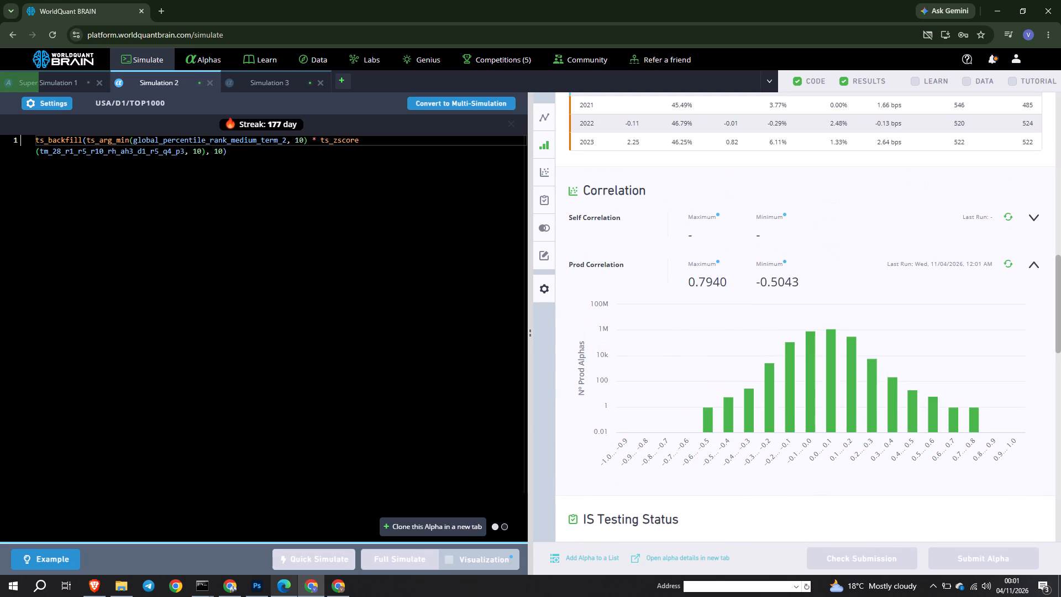
click(265, 92)
click(259, 86)
scroll(604, 405, down, 1)
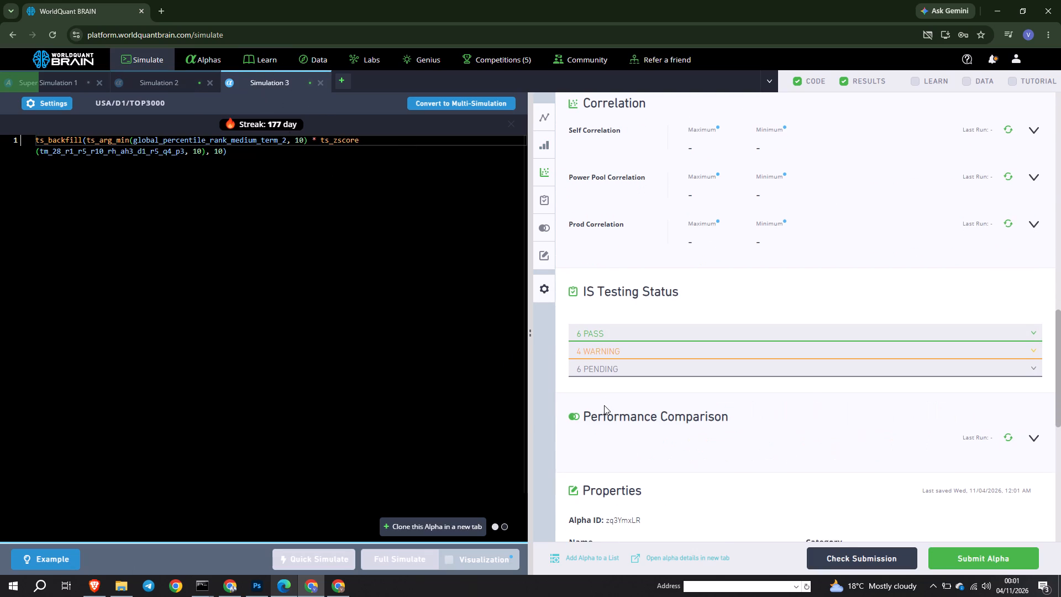
scroll(604, 405, down, 6)
click(609, 331)
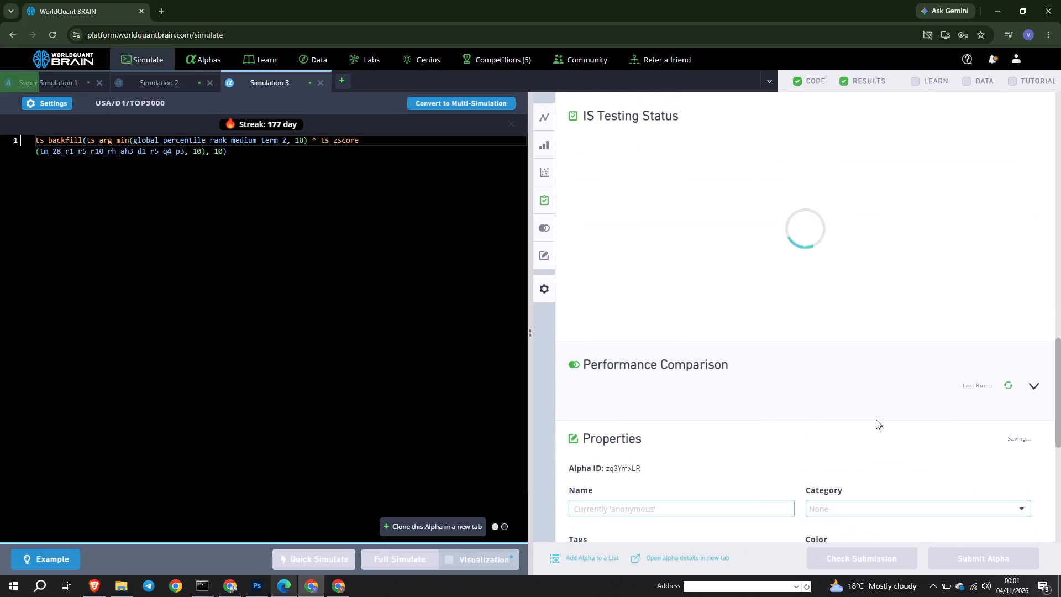
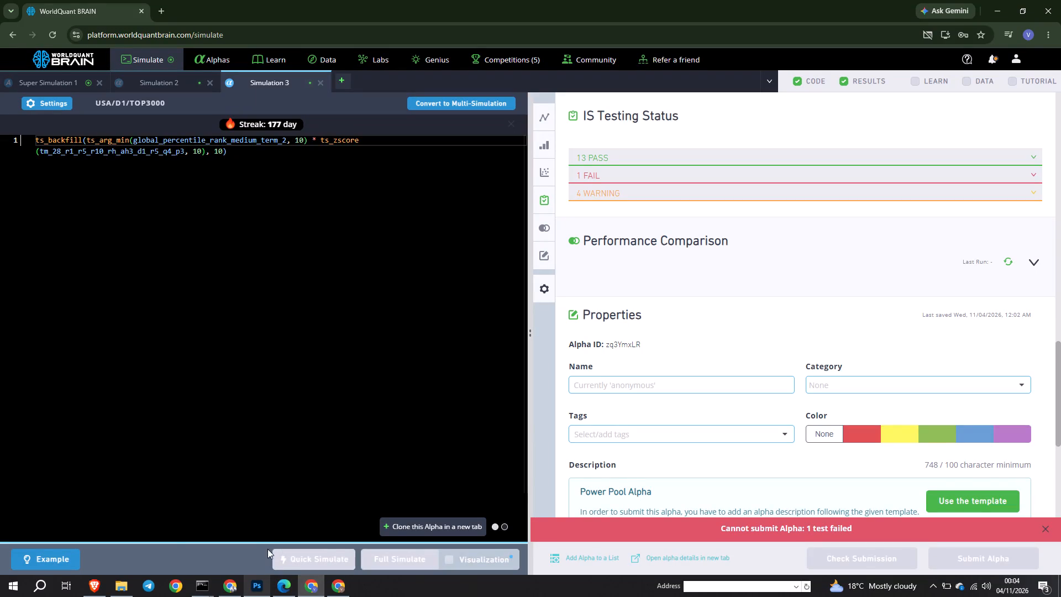
click(94, 583)
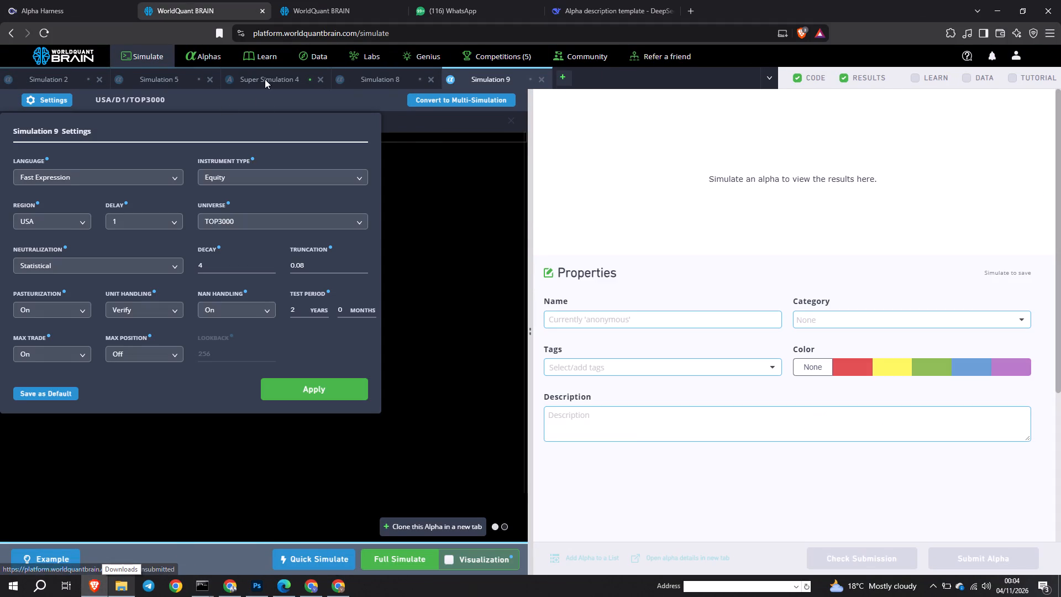
click(540, 76)
click(546, 365)
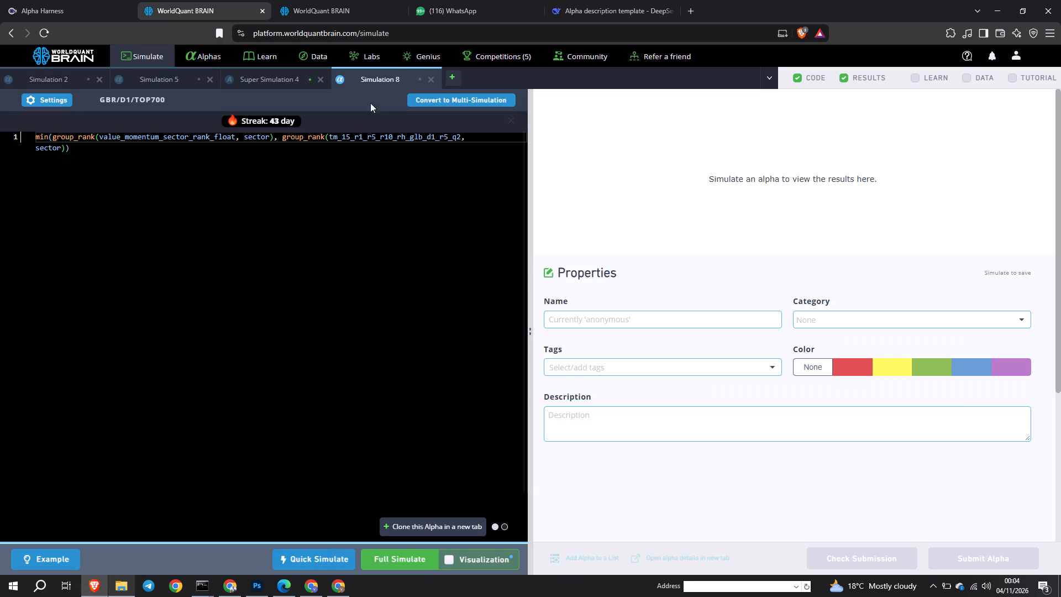
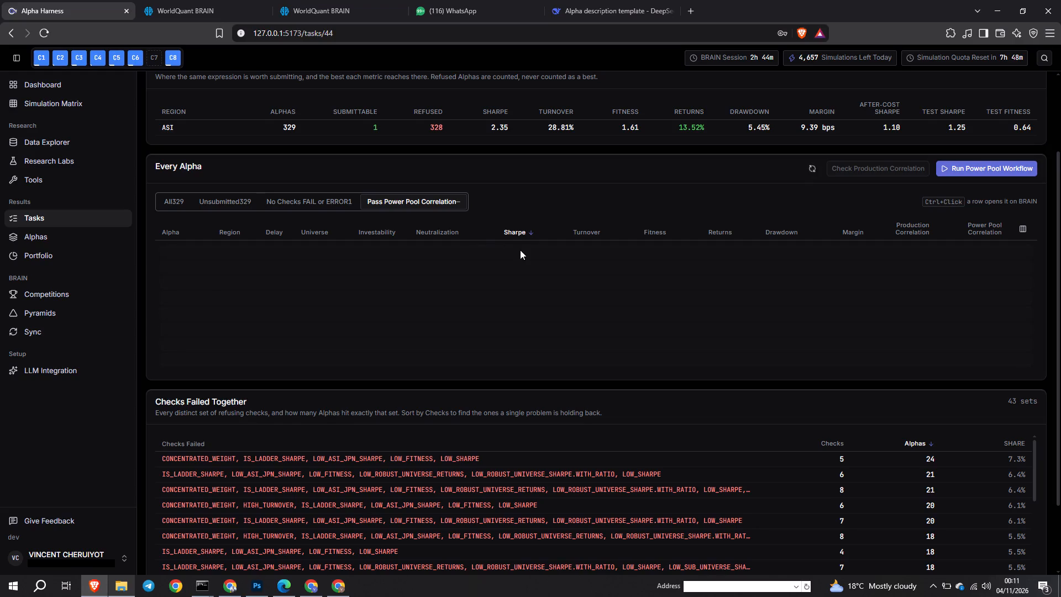
Switch to WorldQuant BRAIN's Data page and list all ASI region data fields, filtered to the Matrix type.
click(162, 0)
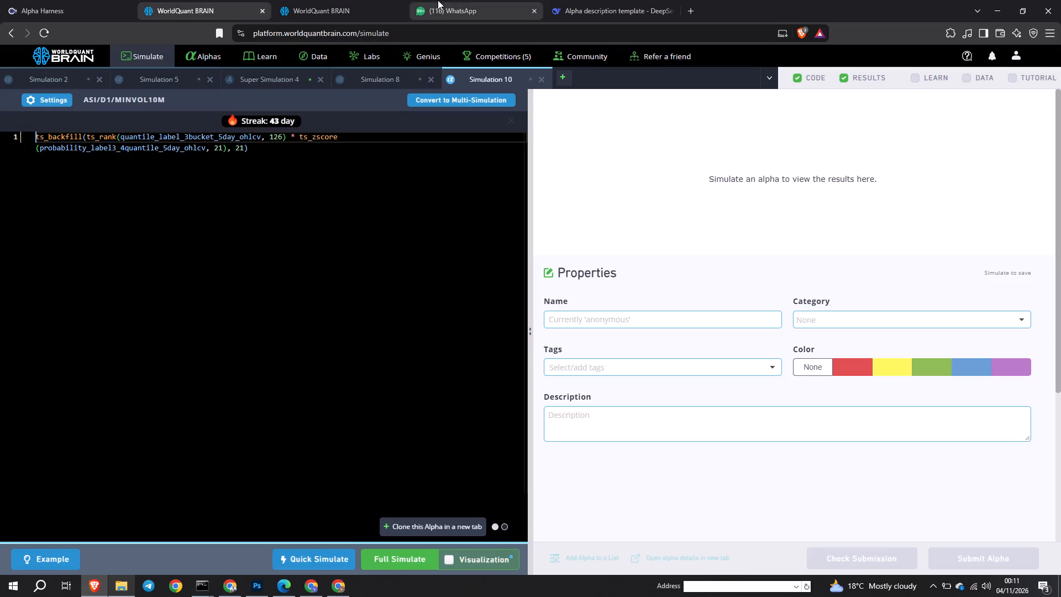
click(346, 0)
click(671, 106)
click(669, 95)
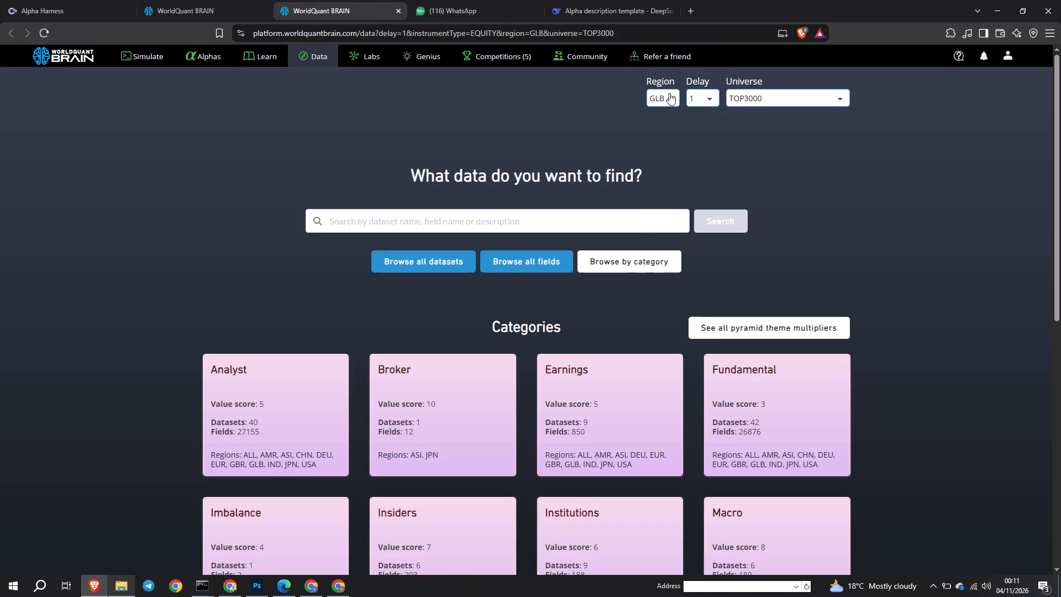
click(665, 119)
click(661, 95)
click(661, 186)
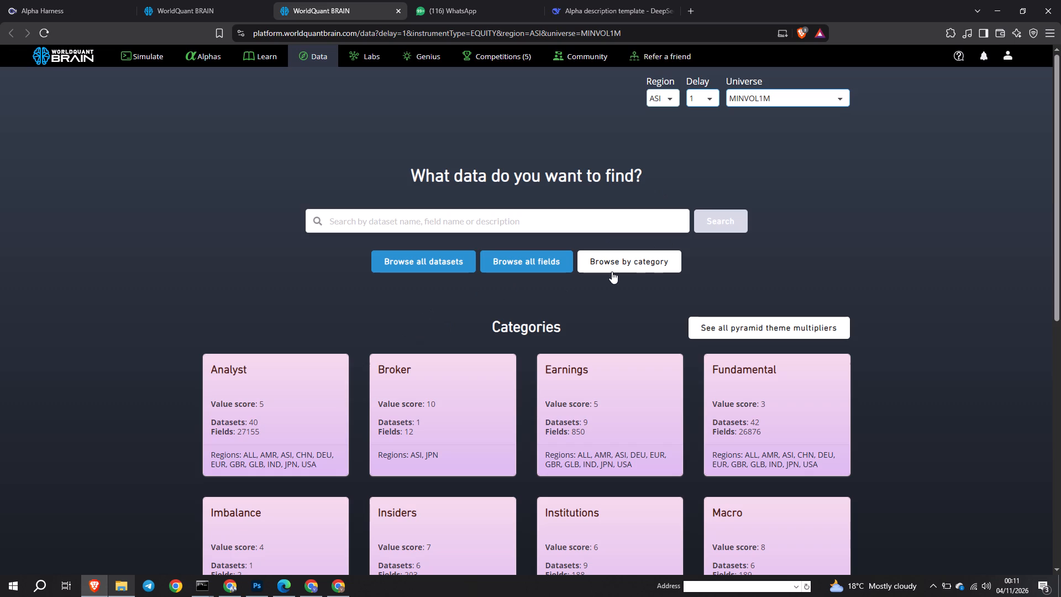
click(640, 261)
click(979, 187)
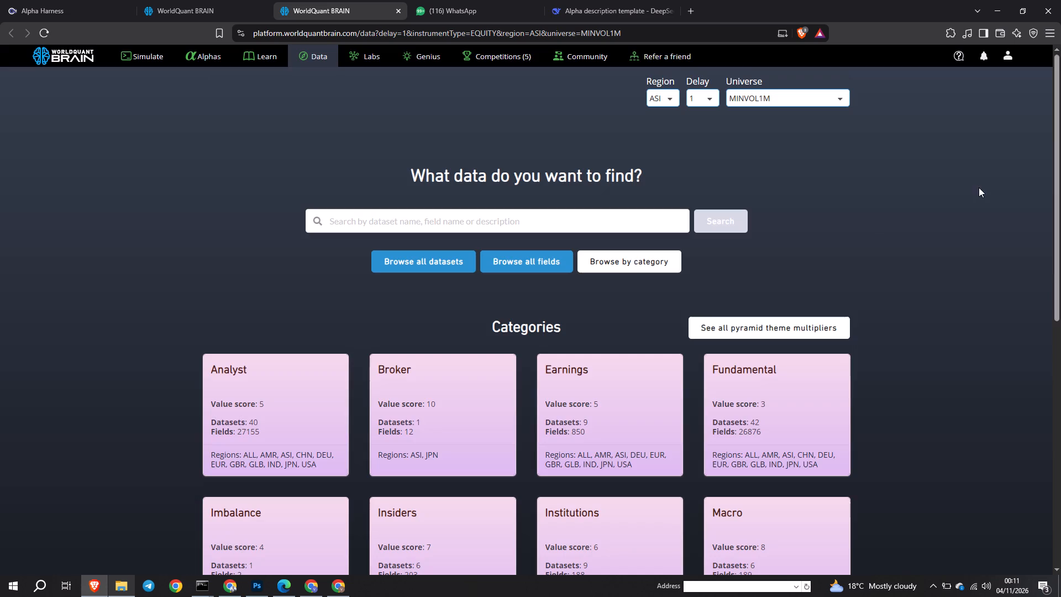
click(529, 263)
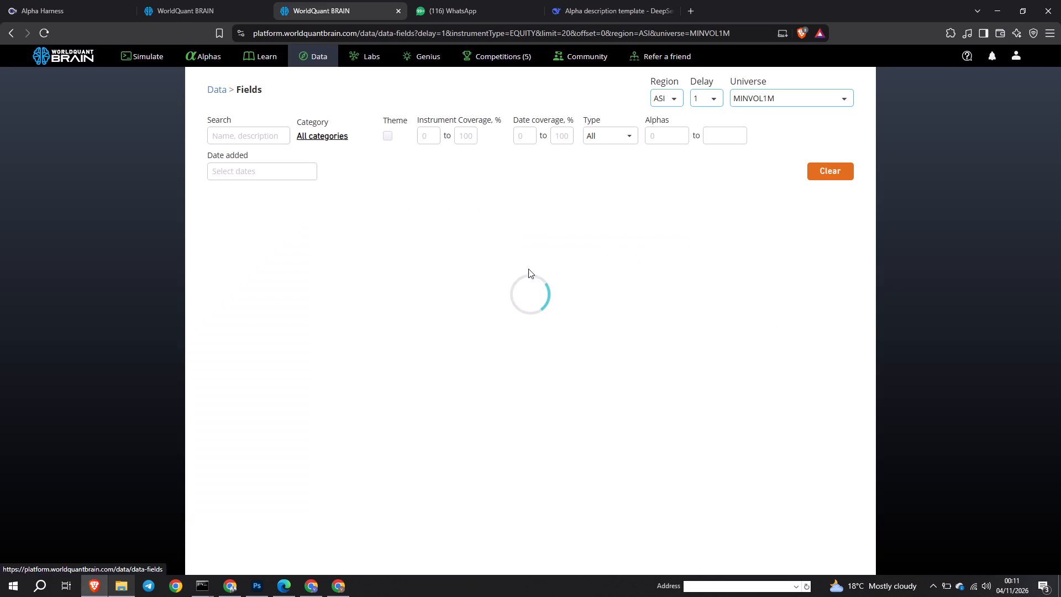
click(598, 141)
click(605, 179)
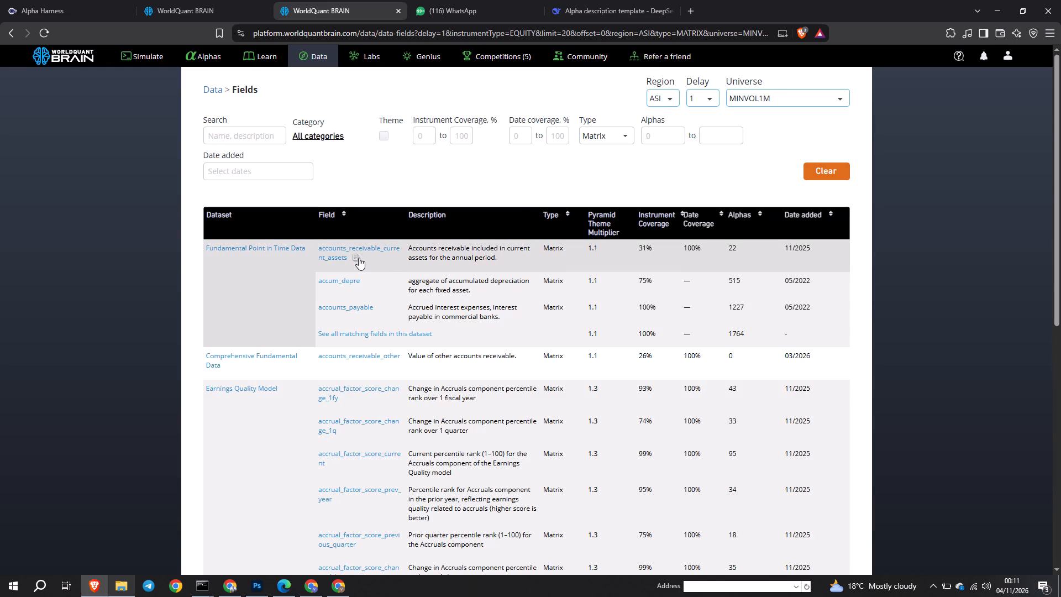
Replace quantile_label_3bucket_5day_ohlcv in the alpha expression with the field accrual_factor_score_change_1fy and run a full simulation.
click(359, 258)
click(348, 397)
click(187, 18)
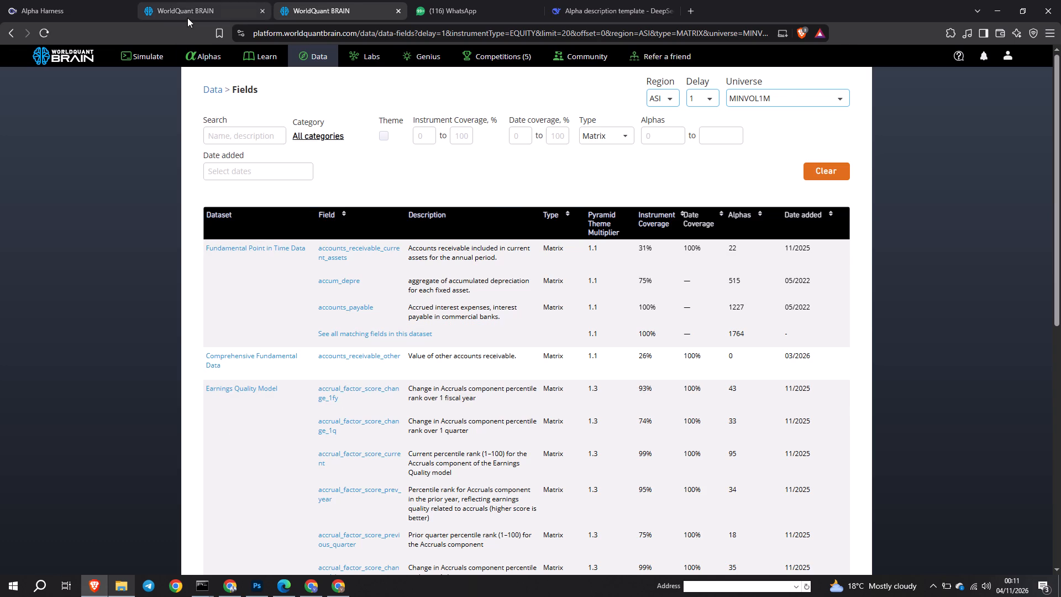
double_click(172, 135)
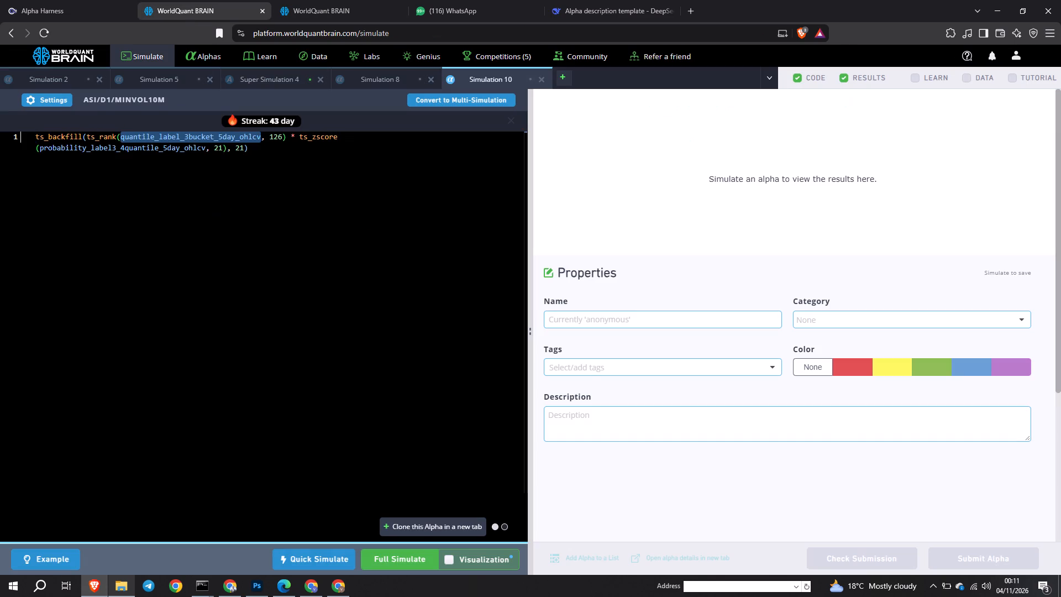
key(ctrl+v)
click(396, 564)
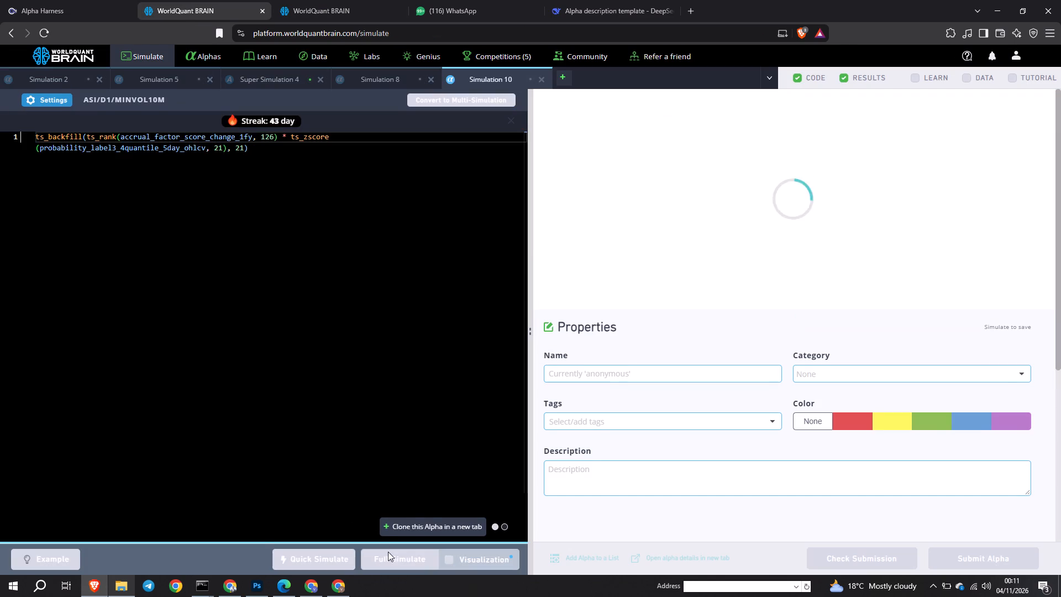
Clone the accrual_factor_score_change_1fy alpha into a new simulation.
click(431, 520)
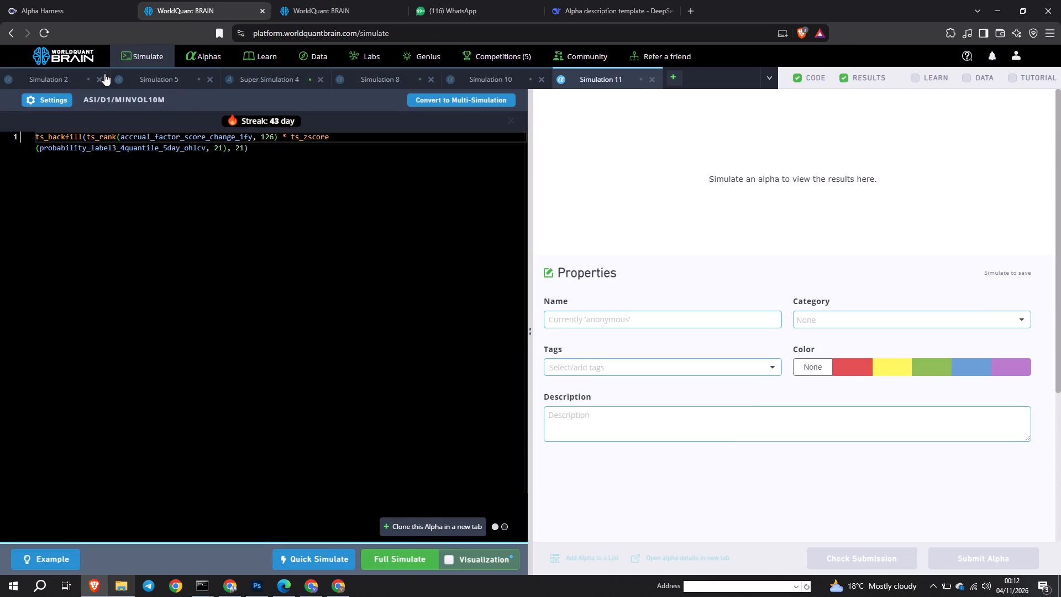
Close Simulation 2, Simulation 5, Super Simulation 4 and Simulation 8, discarding their unsimulated code.
click(96, 78)
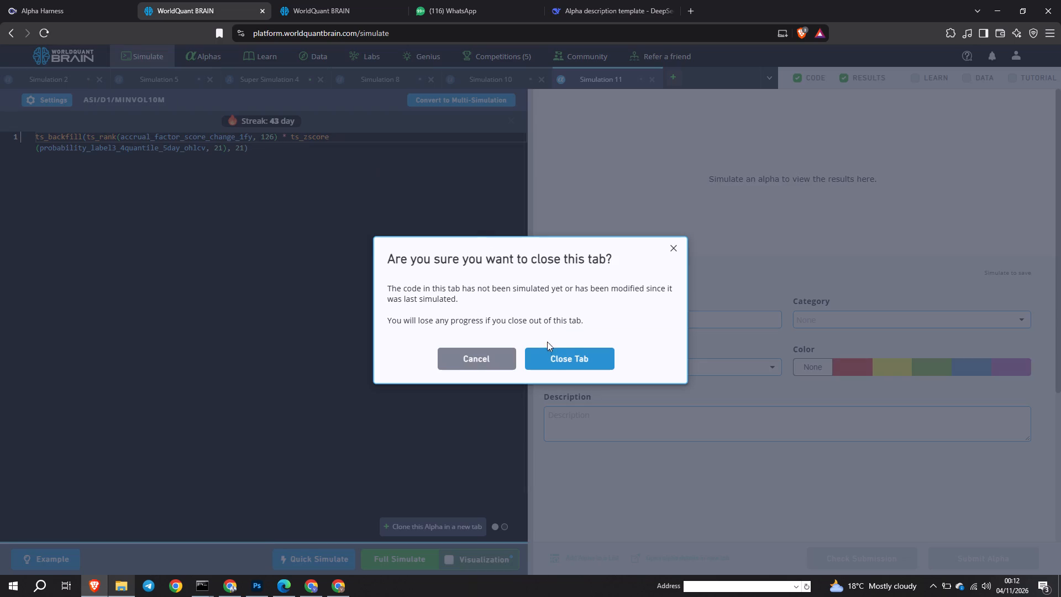
click(547, 358)
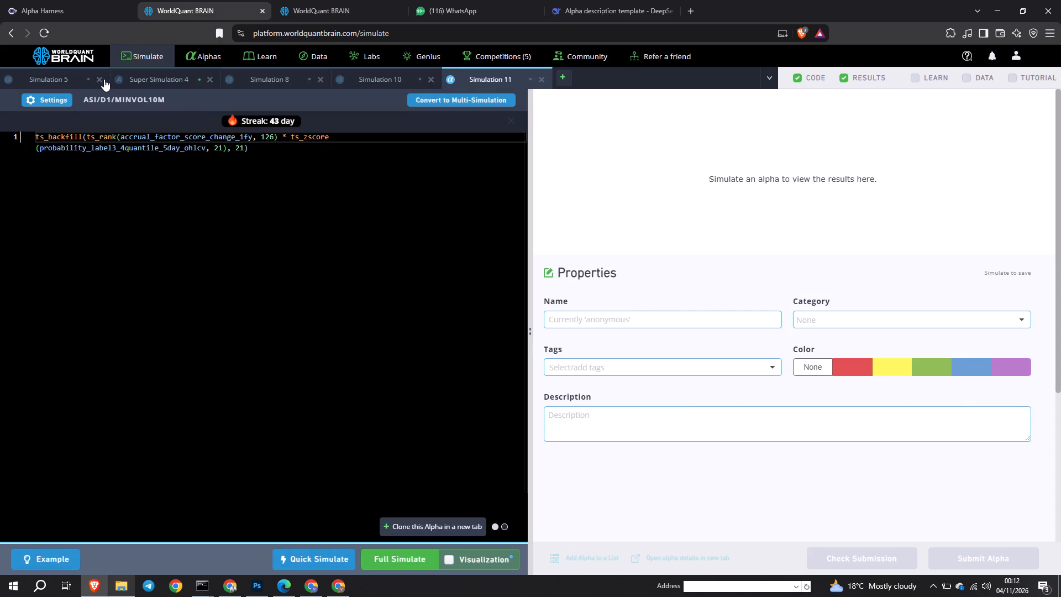
click(103, 79)
click(572, 352)
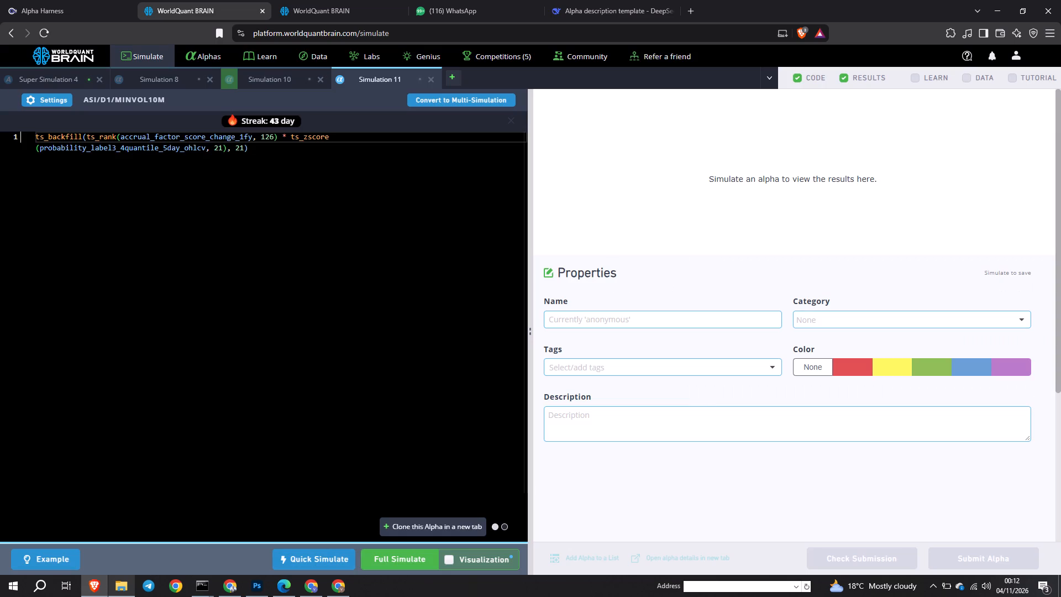
click(96, 80)
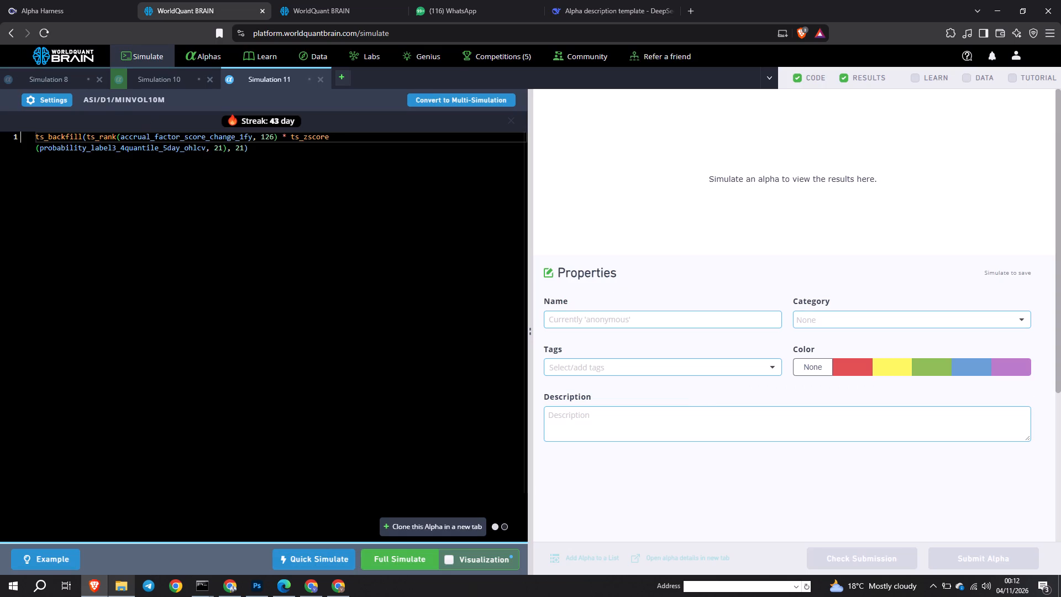
click(97, 80)
click(552, 354)
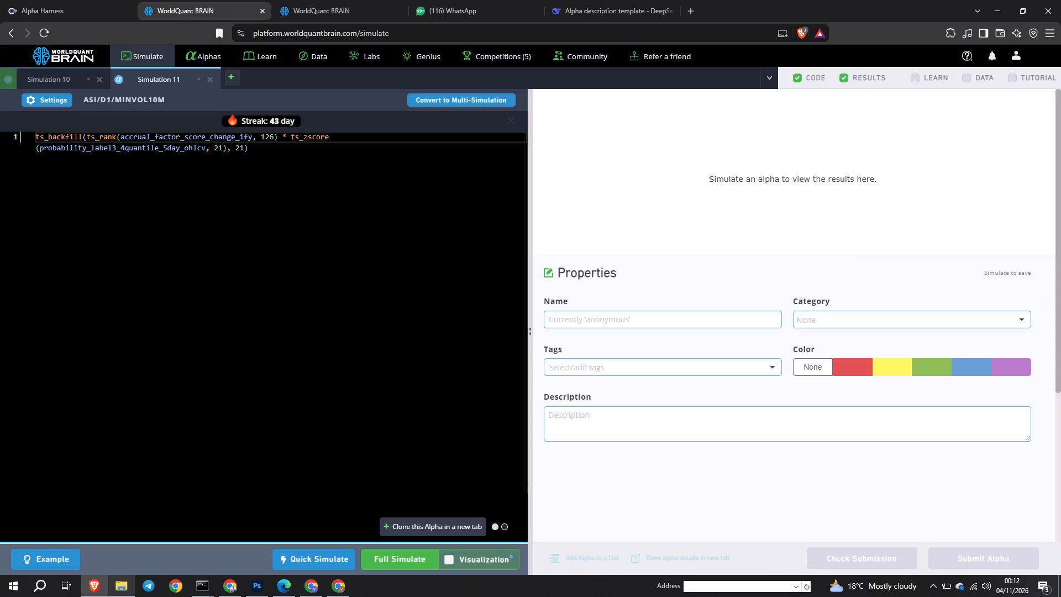
Replace the ts_rank field in the cloned alpha with accrual_factor_score_change_1d from the Earnings Quality Model dataset and run a full simulation.
click(315, 0)
scroll(465, 478, down, 3)
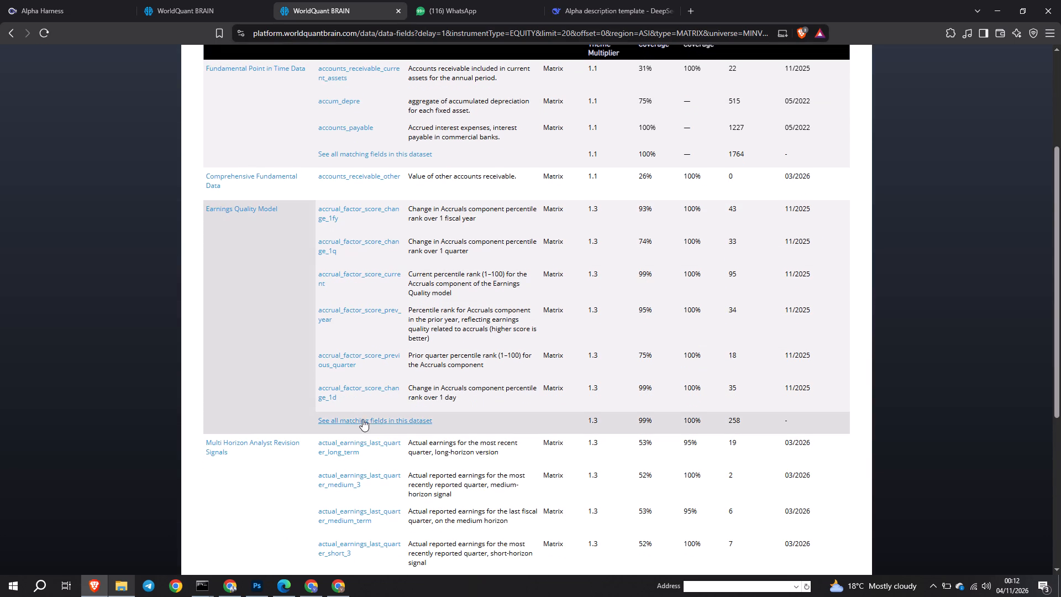
click(342, 401)
click(186, 4)
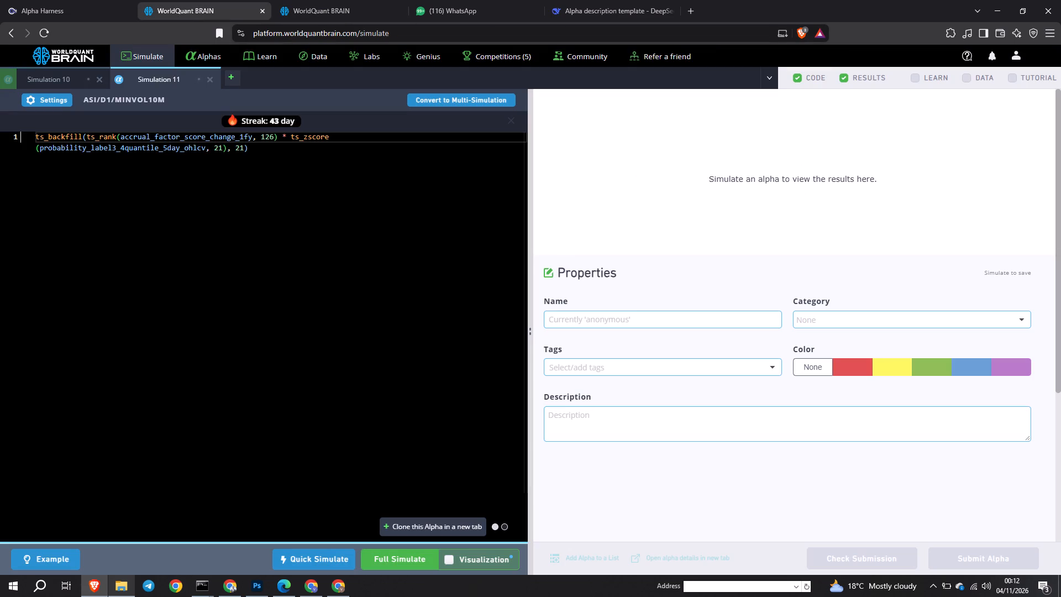
click(167, 135)
double_click(167, 135)
key(ctrl+v)
click(387, 555)
Clone the accrual_factor_score_change_1d alpha into a new simulation.
click(414, 528)
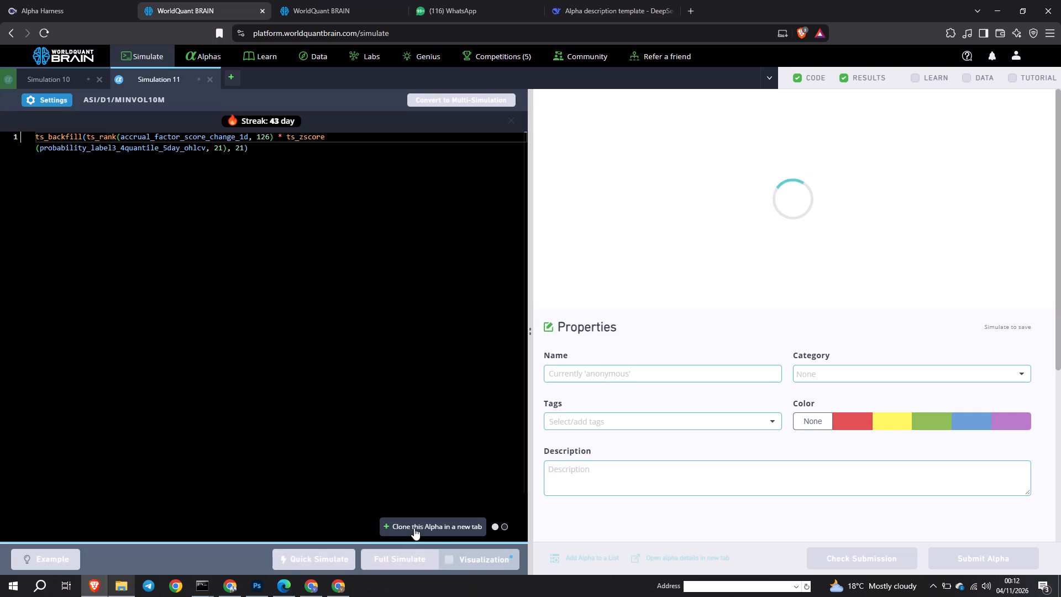
Replace the cloned alpha's ts_rank field with actual_earnings_last_year_medium_3 from Multi Horizon Analyst Revision Signals and run a full simulation.
click(325, 0)
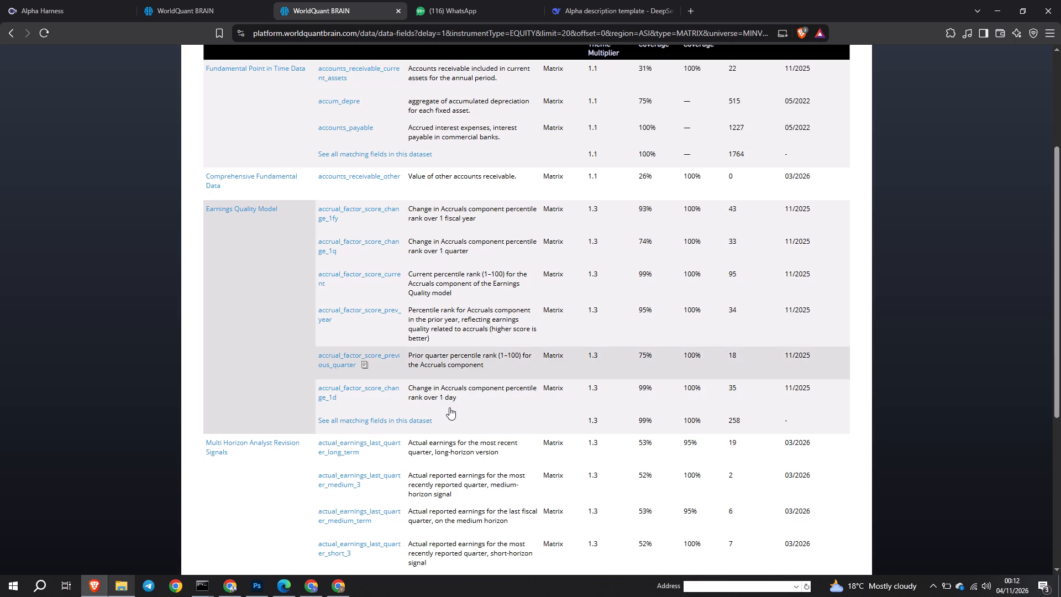
scroll(449, 407, down, 3)
scroll(502, 317, up, 5)
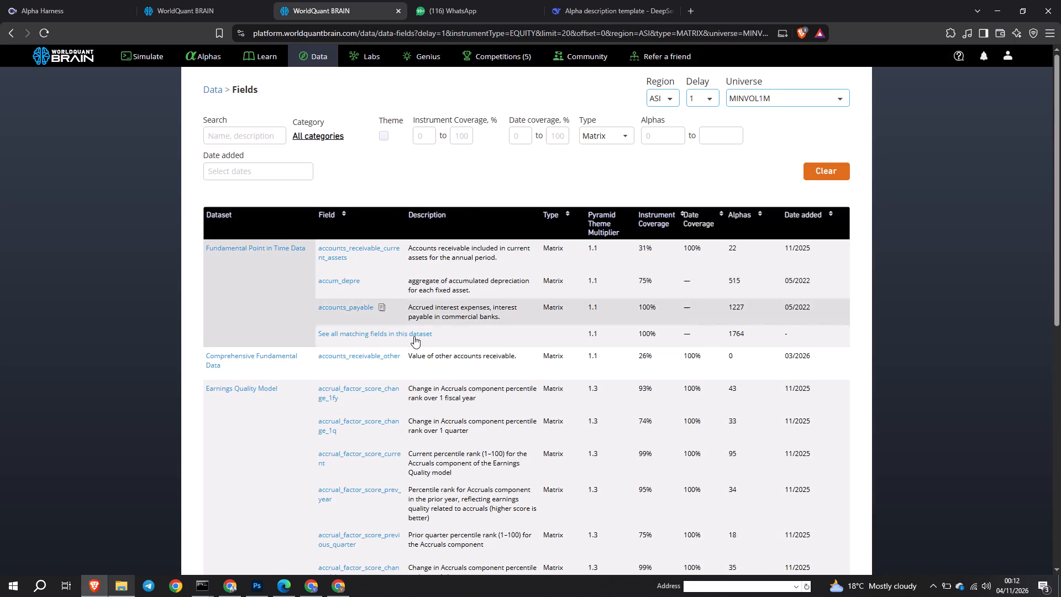
scroll(429, 338, down, 5)
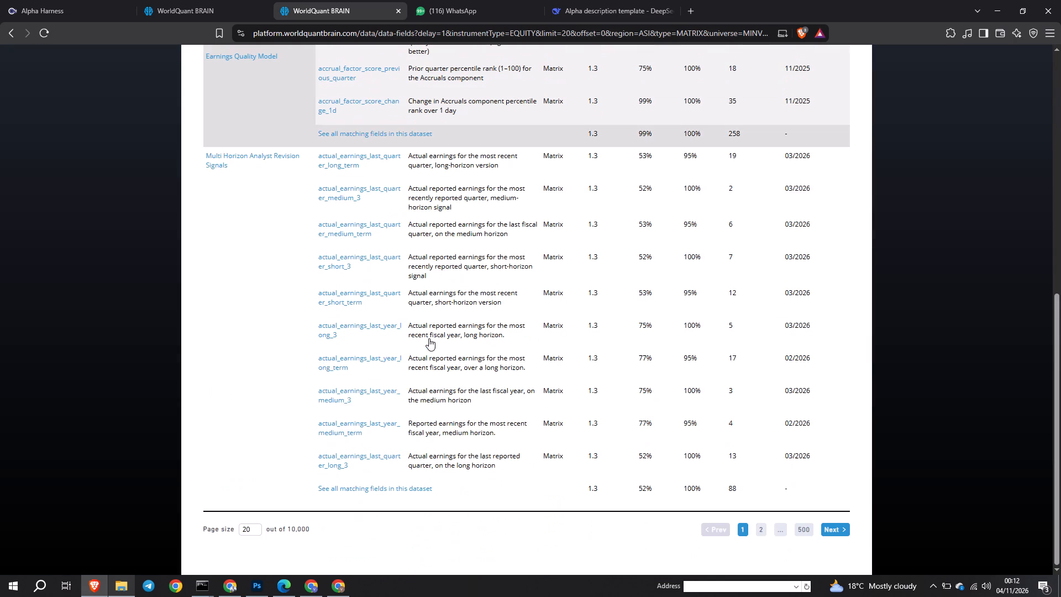
click(361, 406)
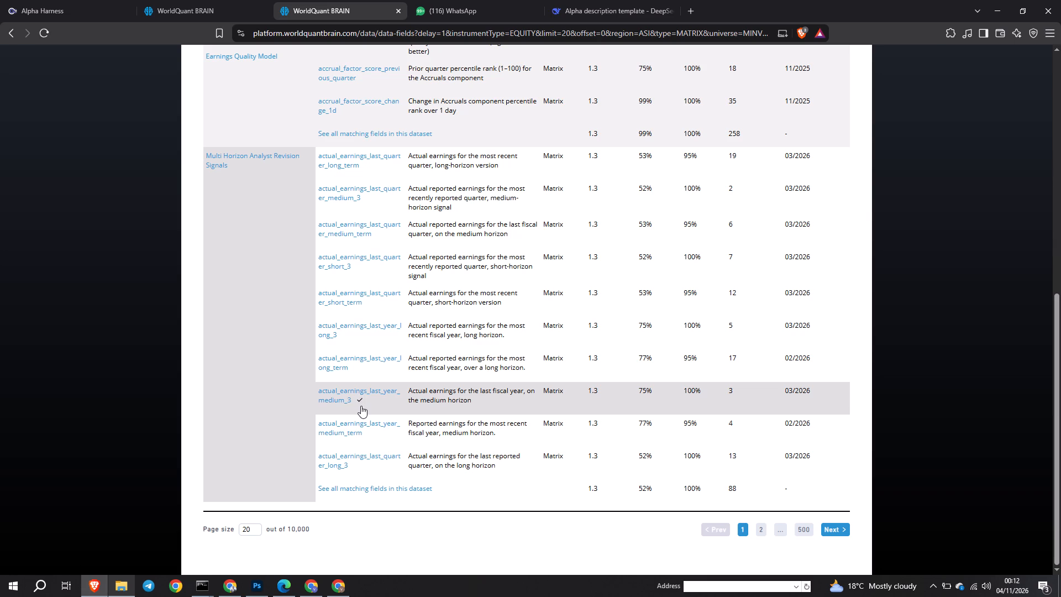
click(177, 0)
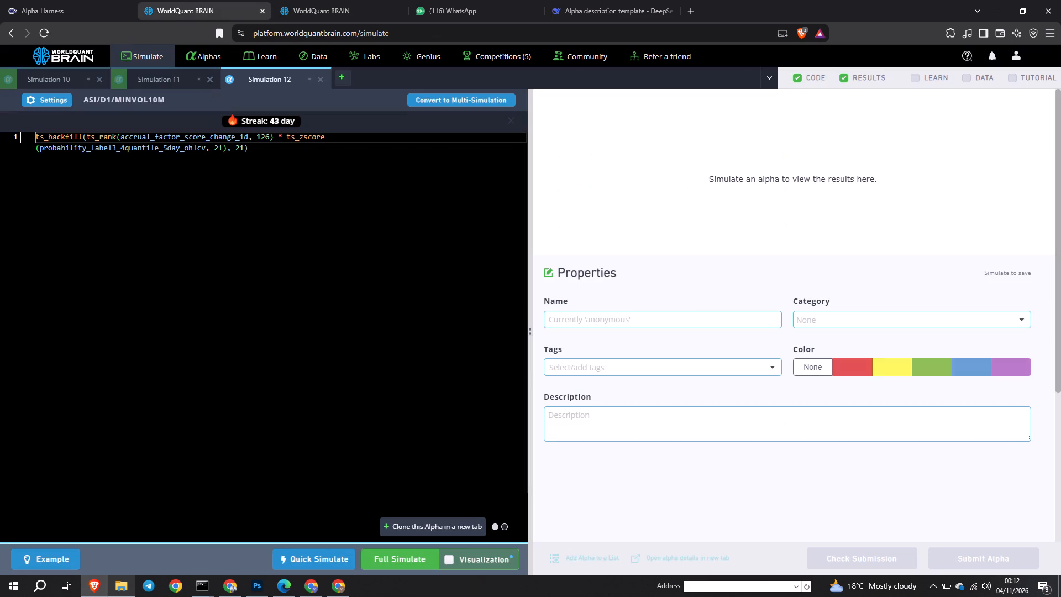
double_click(177, 137)
key(ctrl+v)
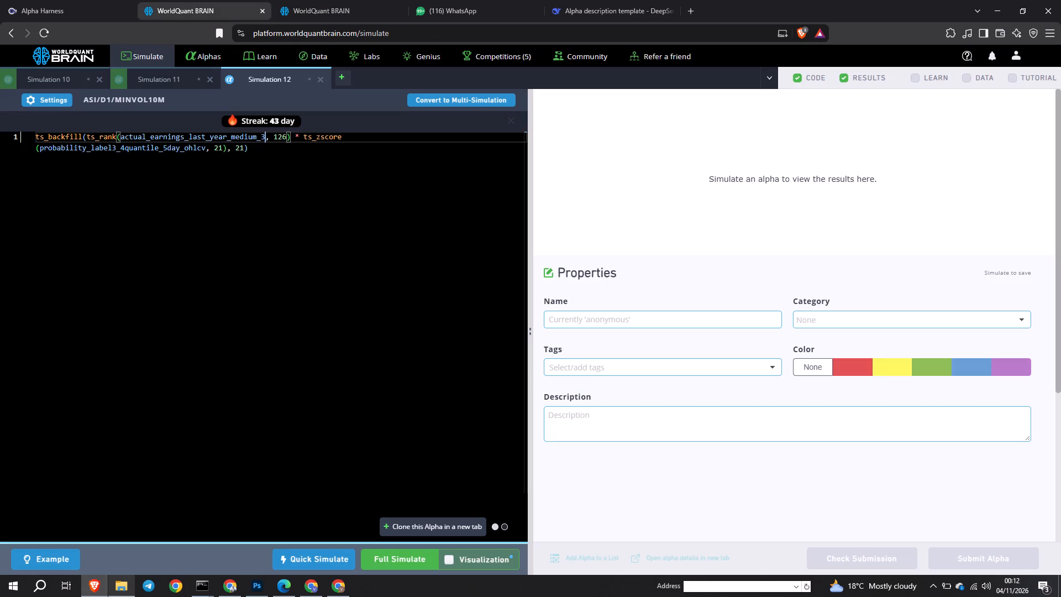
click(382, 559)
Clone the actual_earnings_last_year_medium_3 alpha into a new simulation.
click(421, 528)
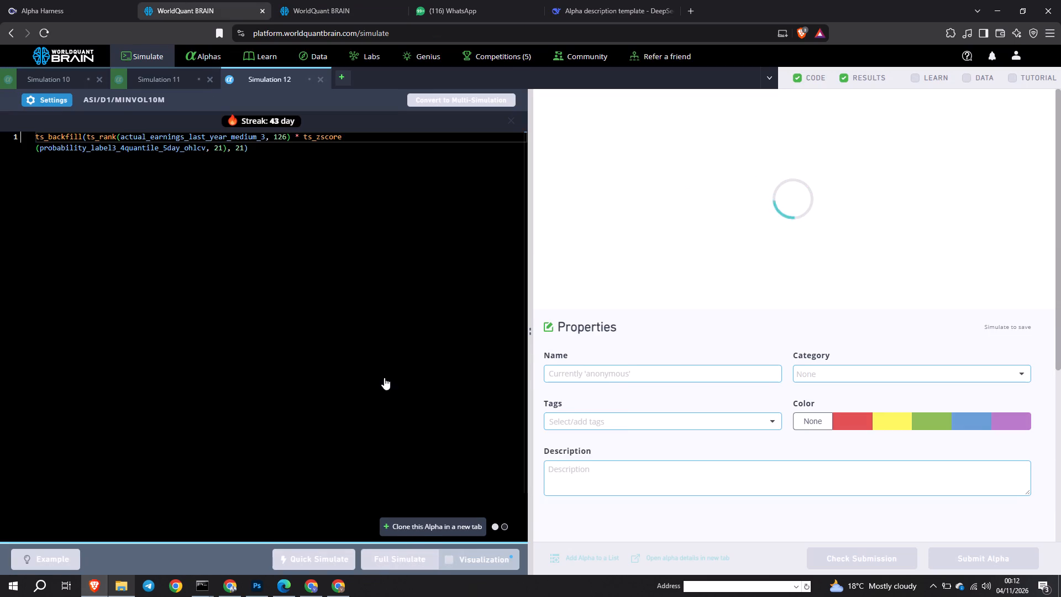
Sort the ASI matrix data fields by number of alphas in ascending order.
click(334, 0)
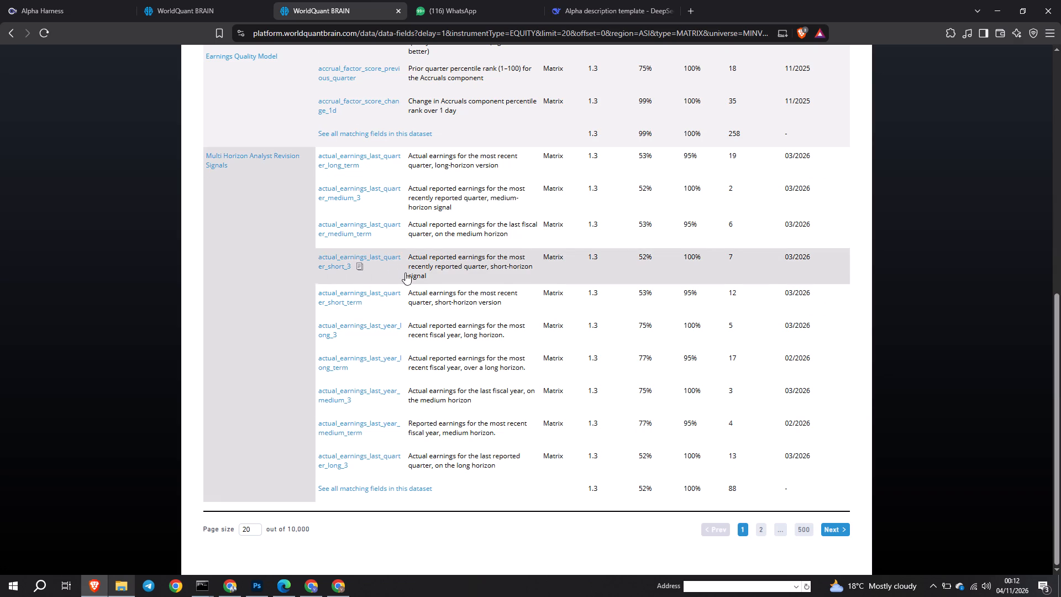
click(838, 531)
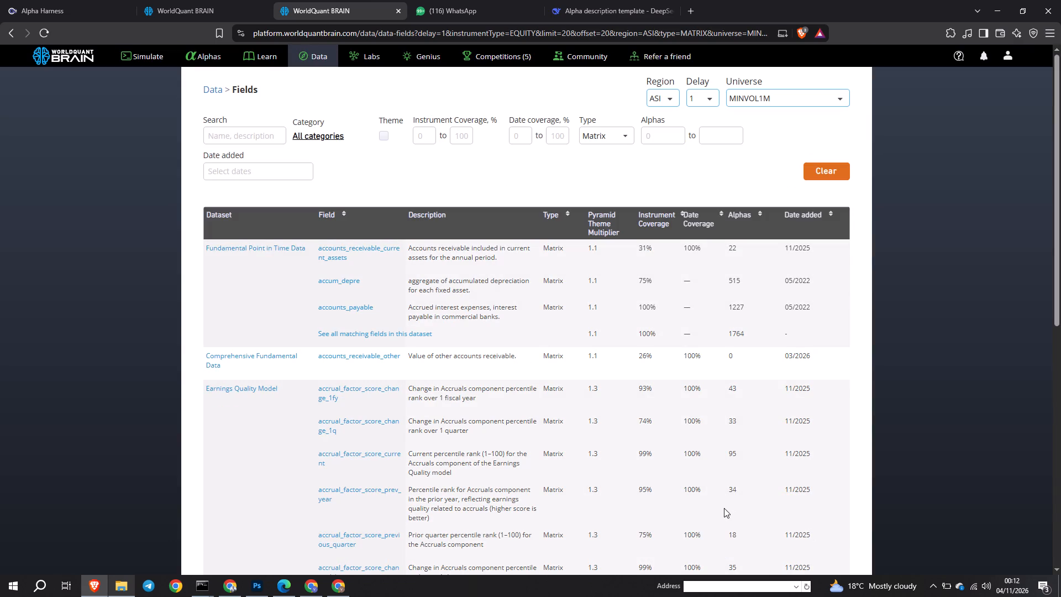
click(751, 219)
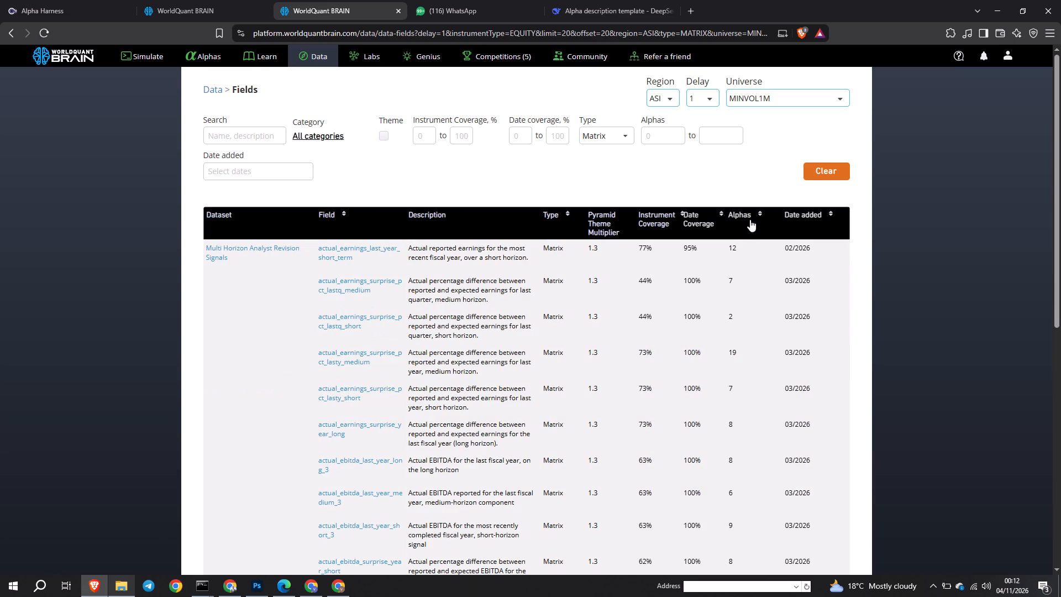
click(745, 216)
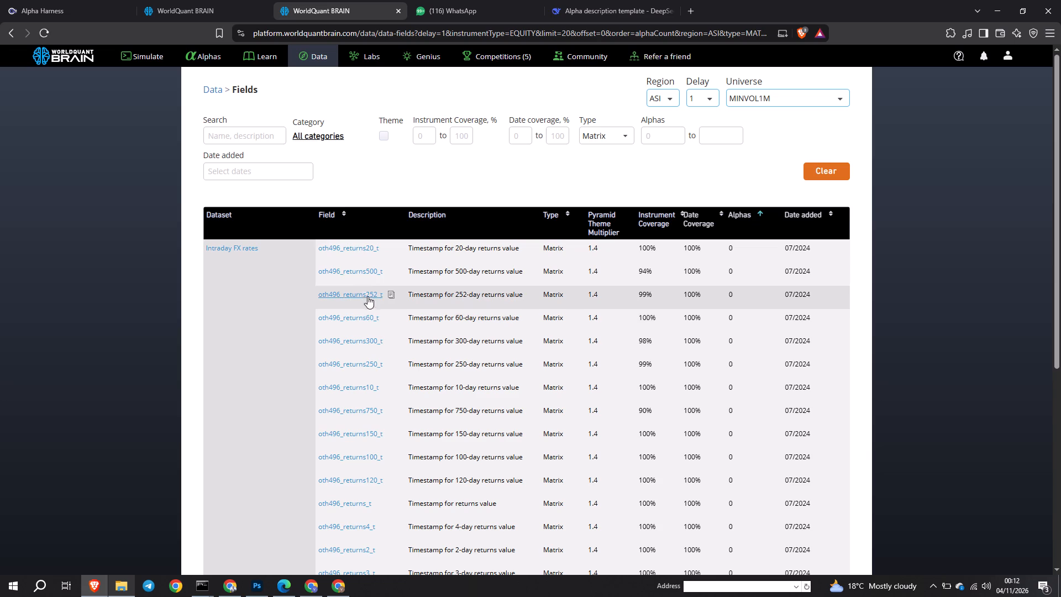
Replace the ts_rank field in Simulation 13 with oth496_returns20_t from Intraday FX rates and start a full simulation.
click(386, 246)
click(188, 0)
double_click(176, 143)
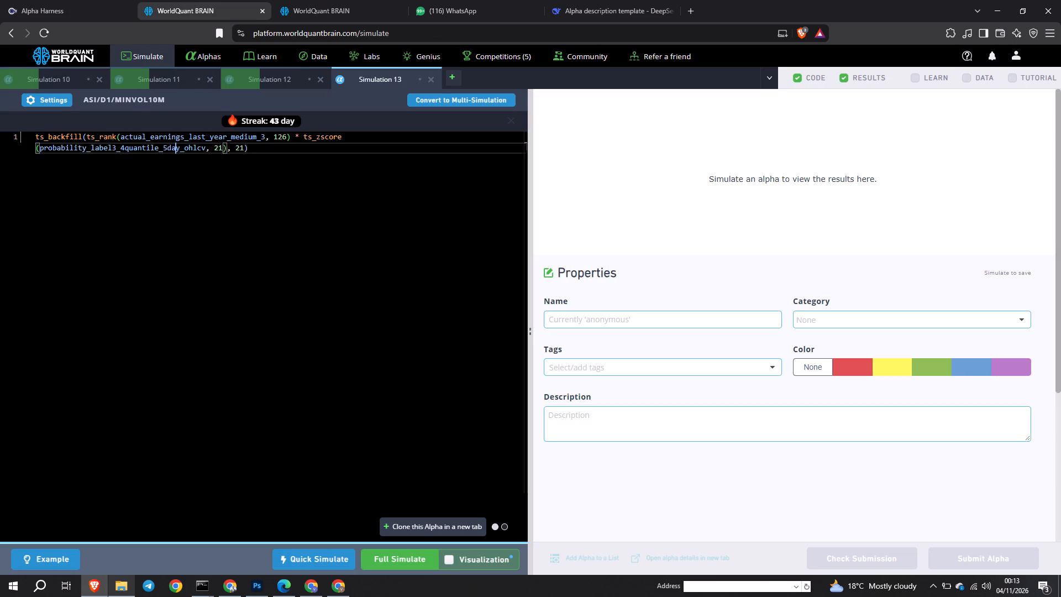
double_click(162, 138)
key(ctrl+v)
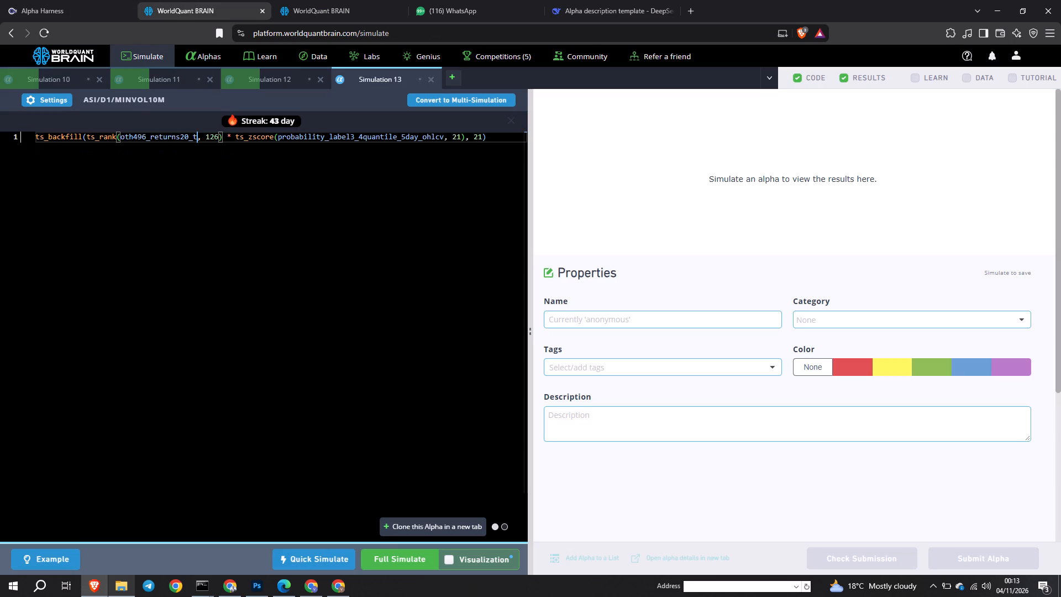
click(377, 557)
Clone the oth496_returns20_t alpha into a new simulation.
click(409, 532)
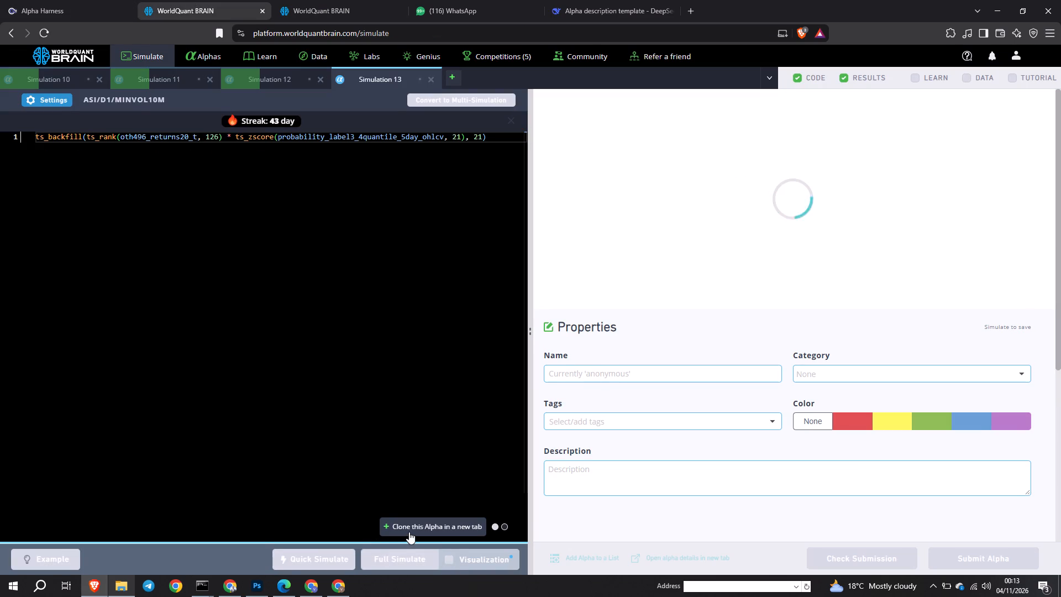
click(56, 0)
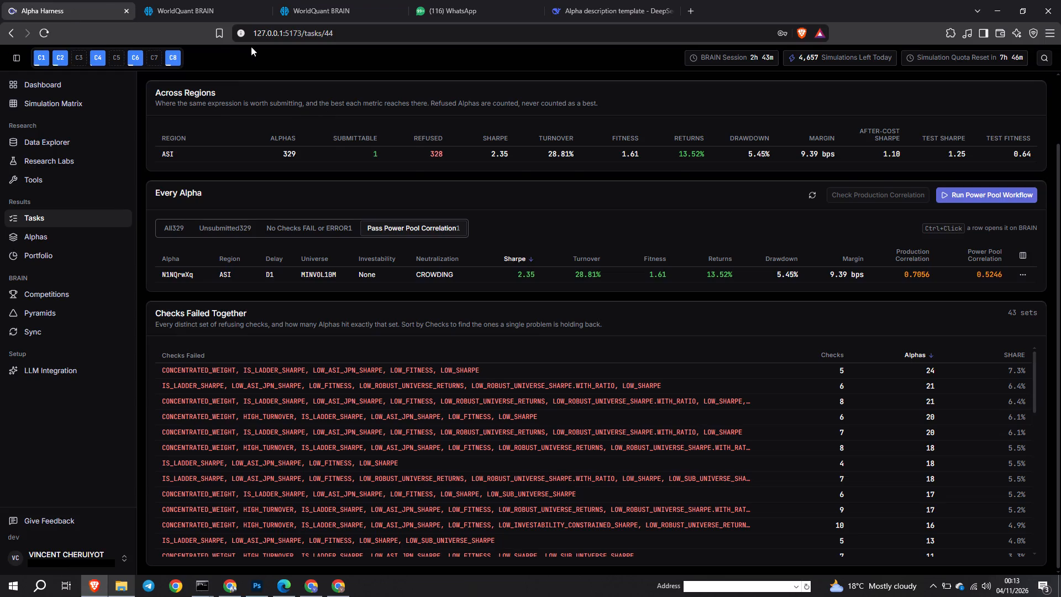
click(230, 0)
click(317, 2)
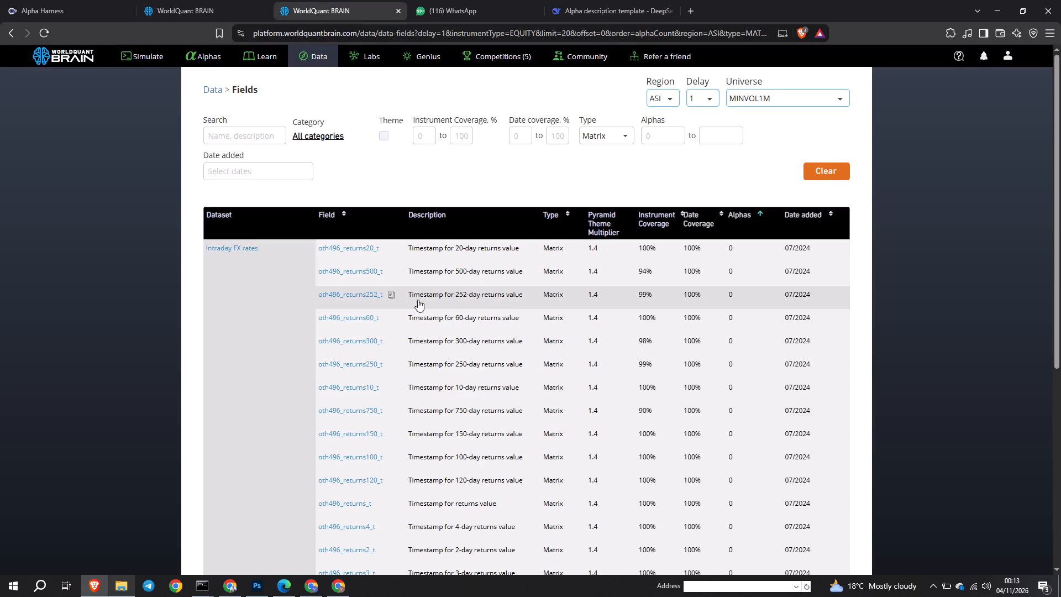
scroll(533, 415, down, 7)
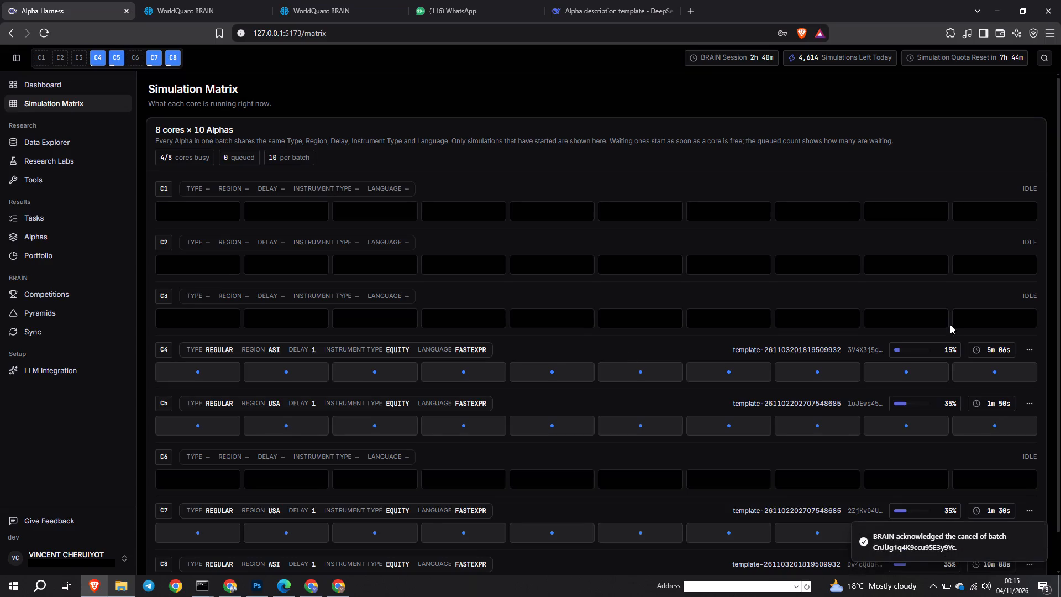
click(1028, 352)
click(960, 371)
click(619, 339)
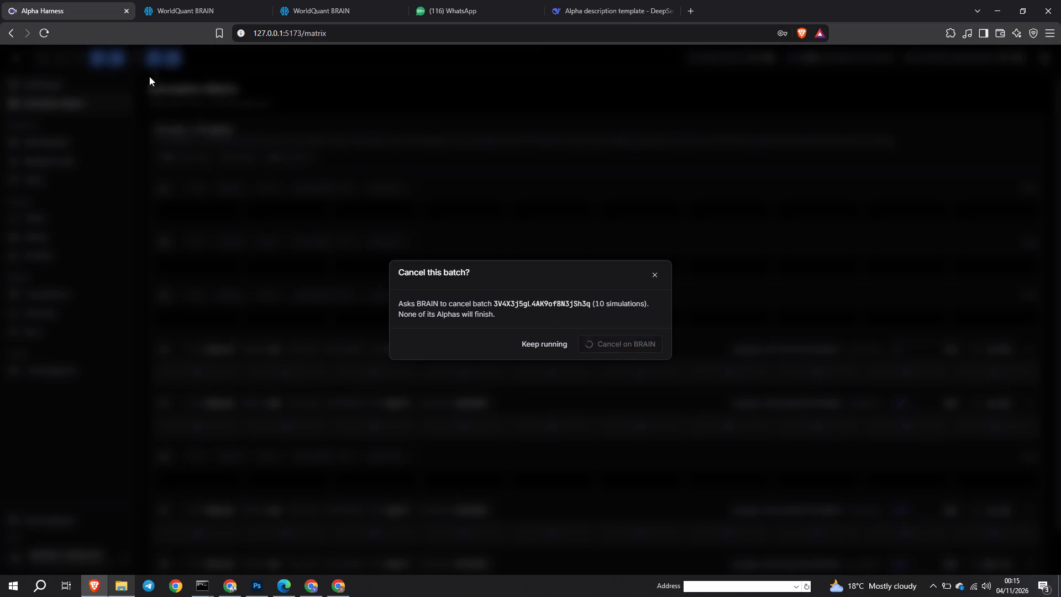
Back in WorldQuant BRAIN, set Max Trade to On for Simulation 10 and run a full simulation of the accrual_factor_score_change_1fy alpha.
click(160, 0)
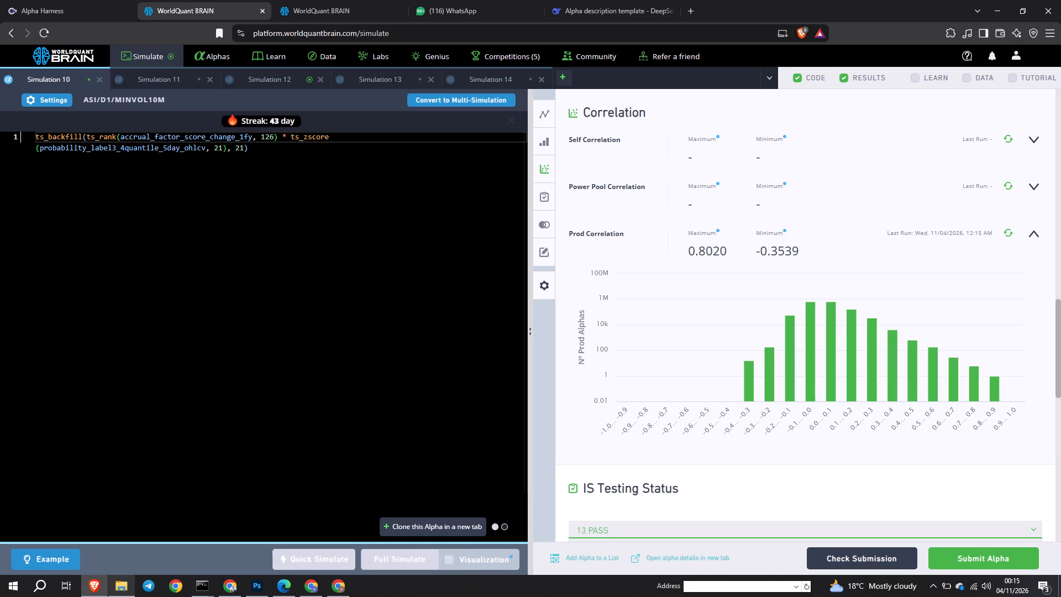
click(44, 102)
click(43, 352)
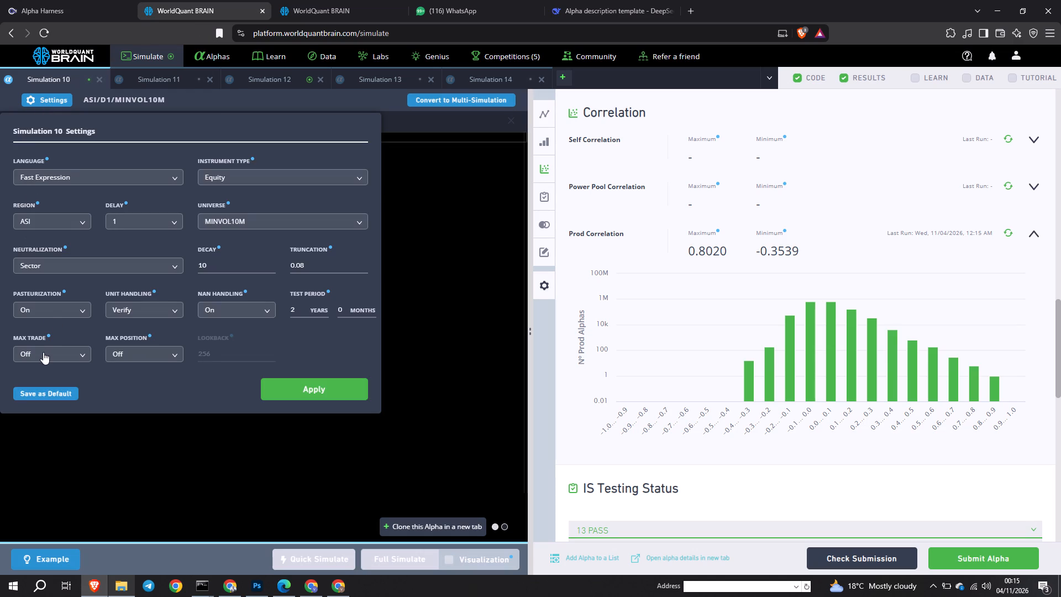
click(39, 389)
click(295, 383)
click(375, 557)
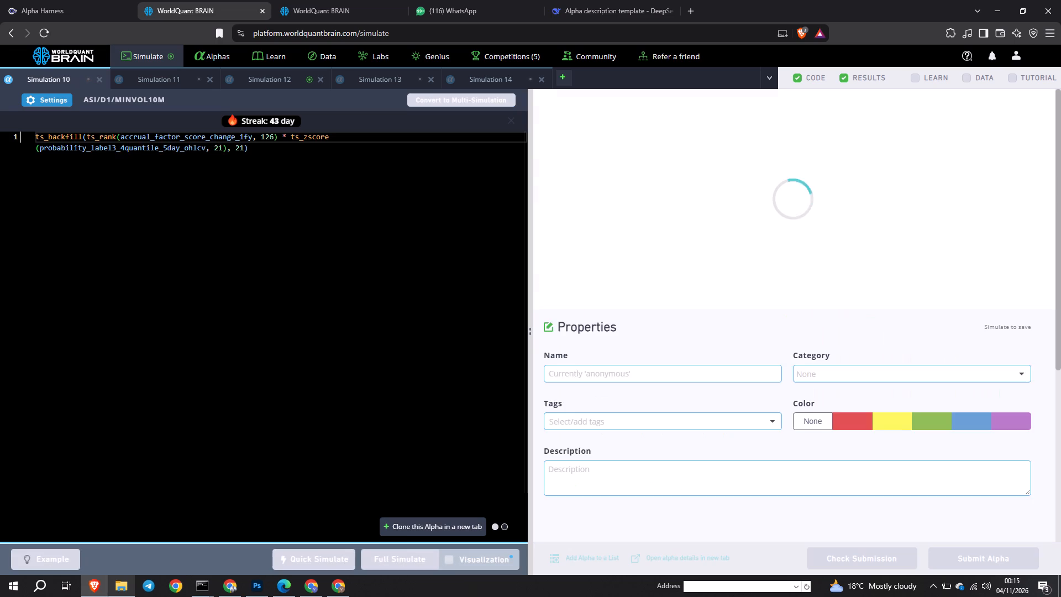
Open Simulation 12, show the test period for the actual_earnings_last_year_medium_3 alpha and run its Prod Correlation check.
click(272, 77)
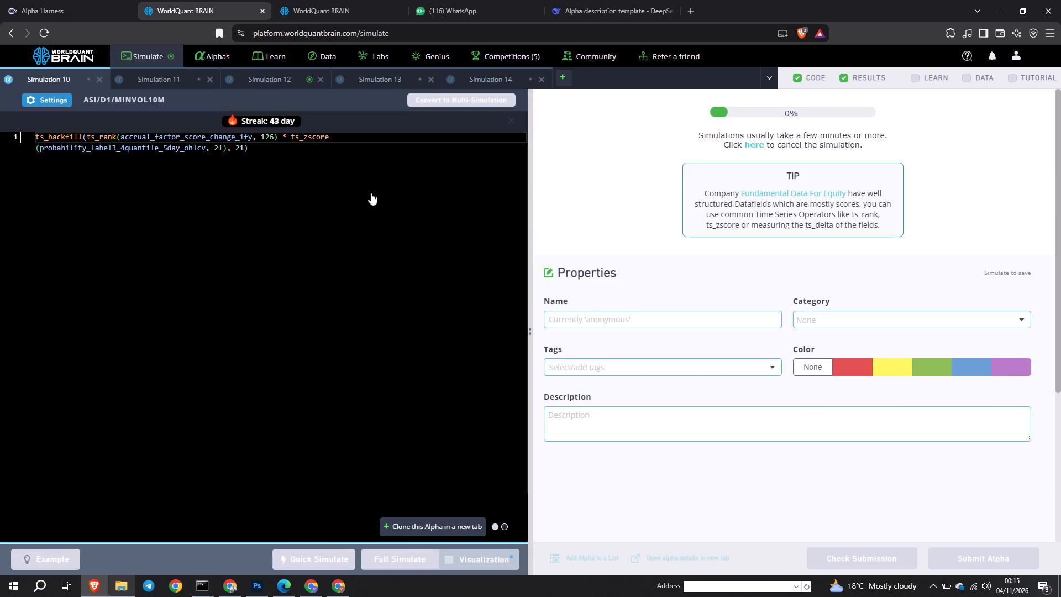
click(607, 118)
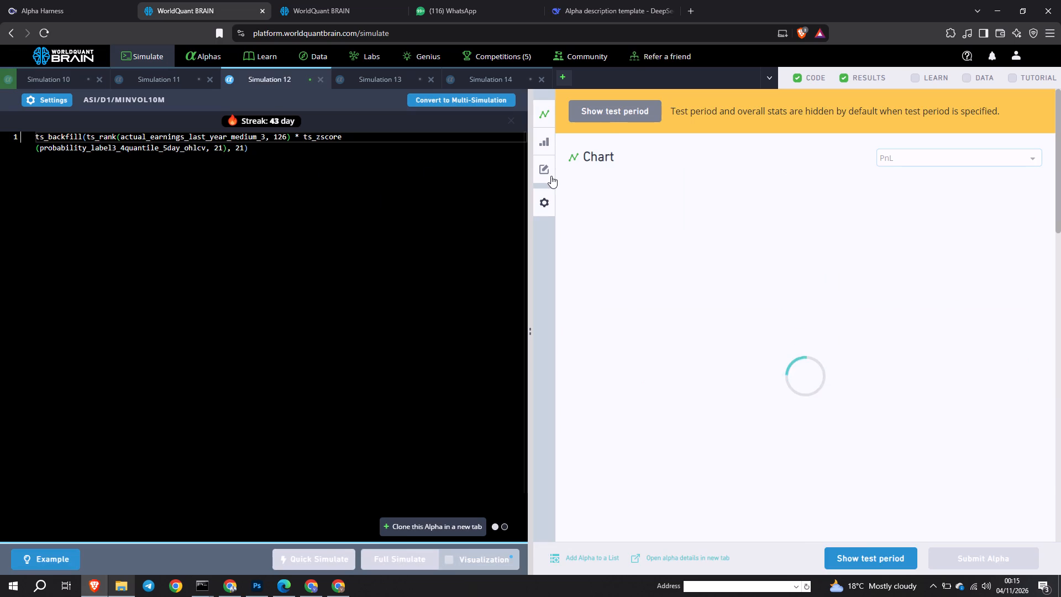
click(546, 169)
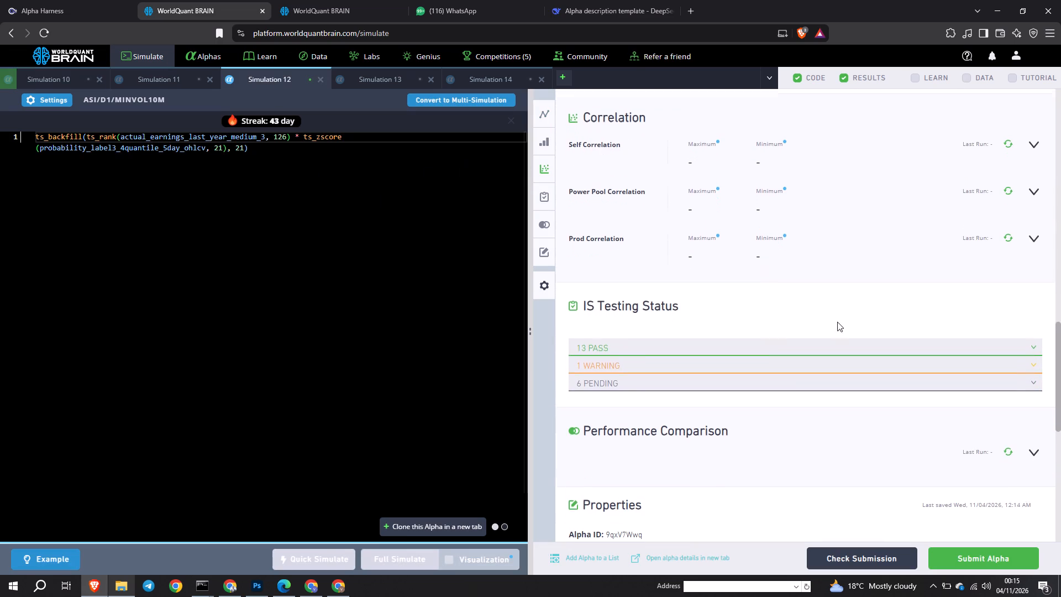
click(1033, 229)
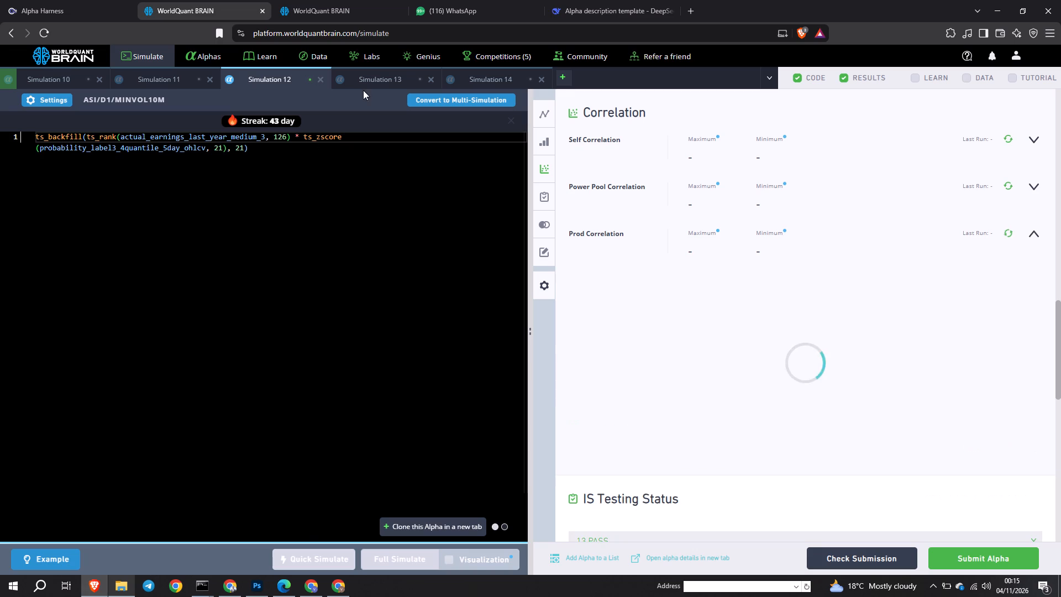
Retry the full simulations of the oth496_returns20_t alpha in Simulation 13 and the oth496_returns2_t alpha in Simulation 14.
click(370, 78)
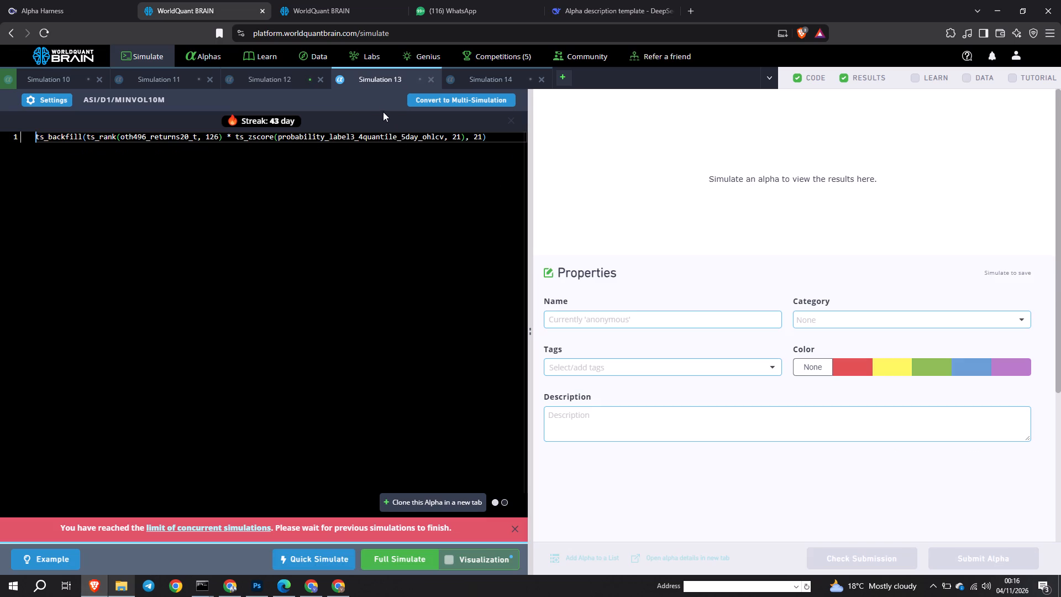
click(402, 564)
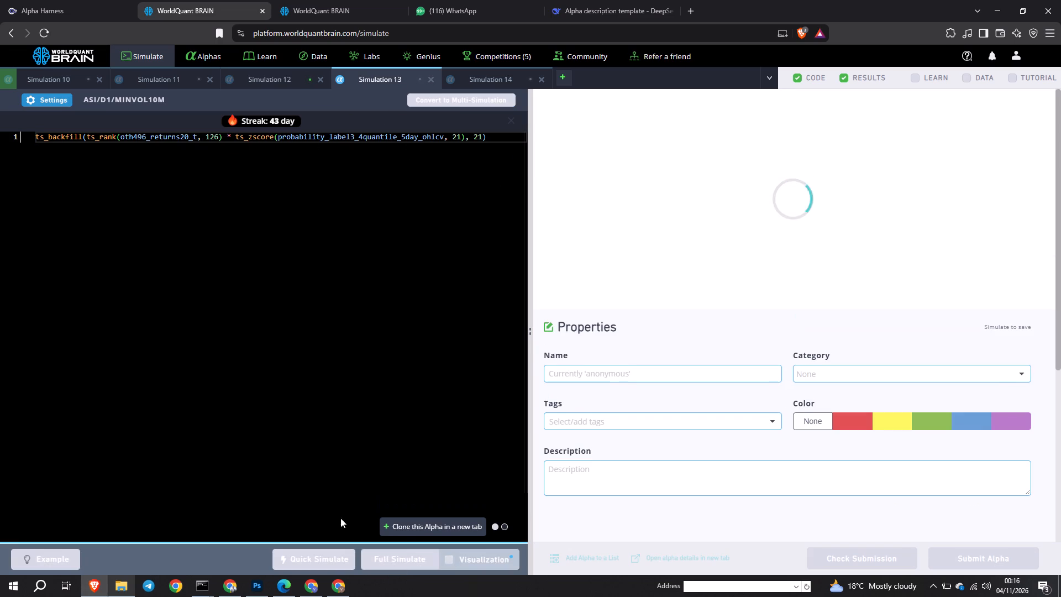
click(475, 86)
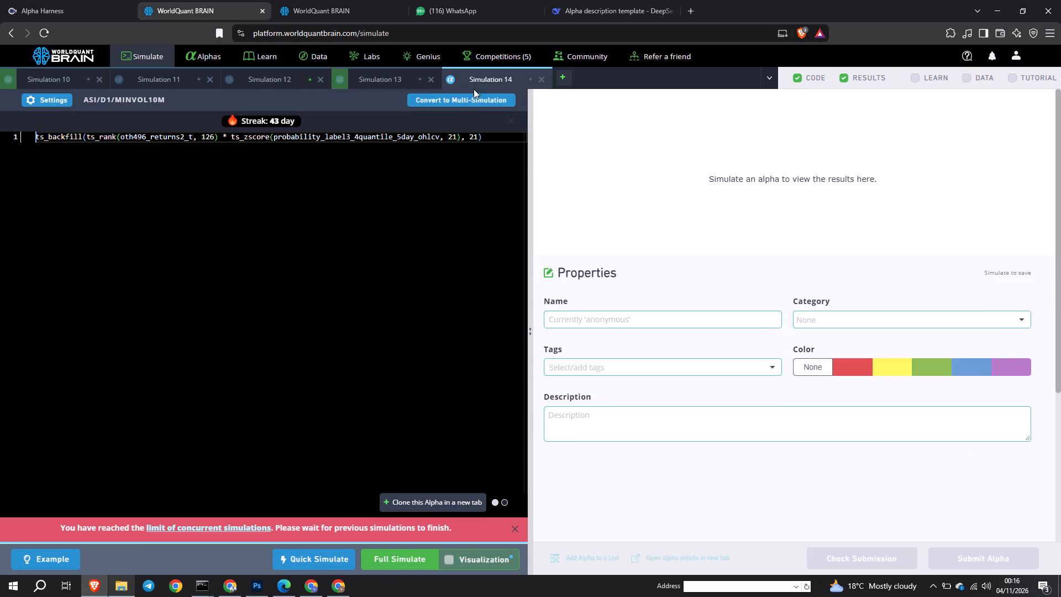
click(381, 556)
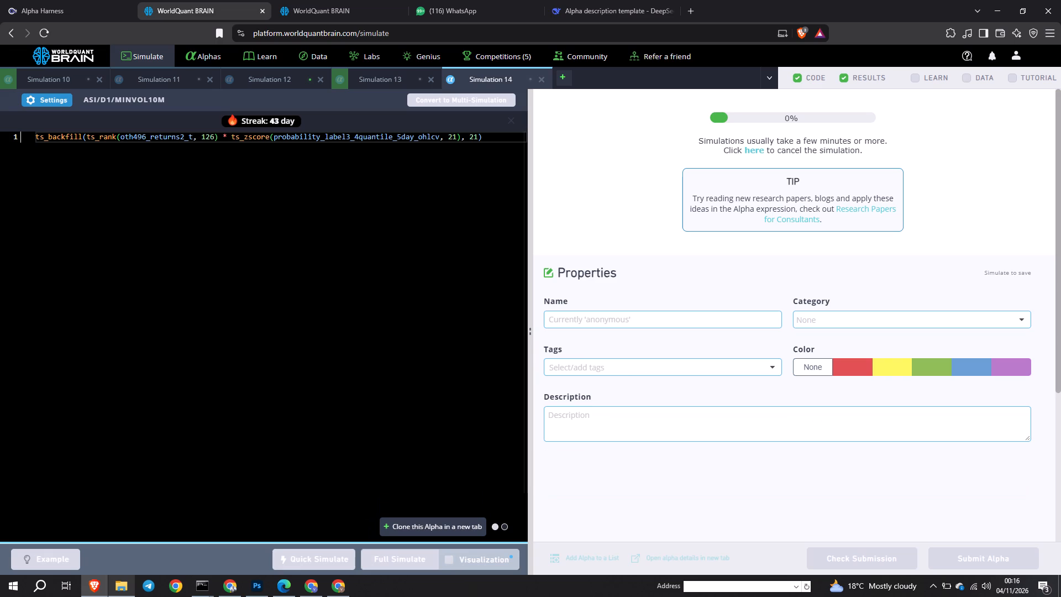
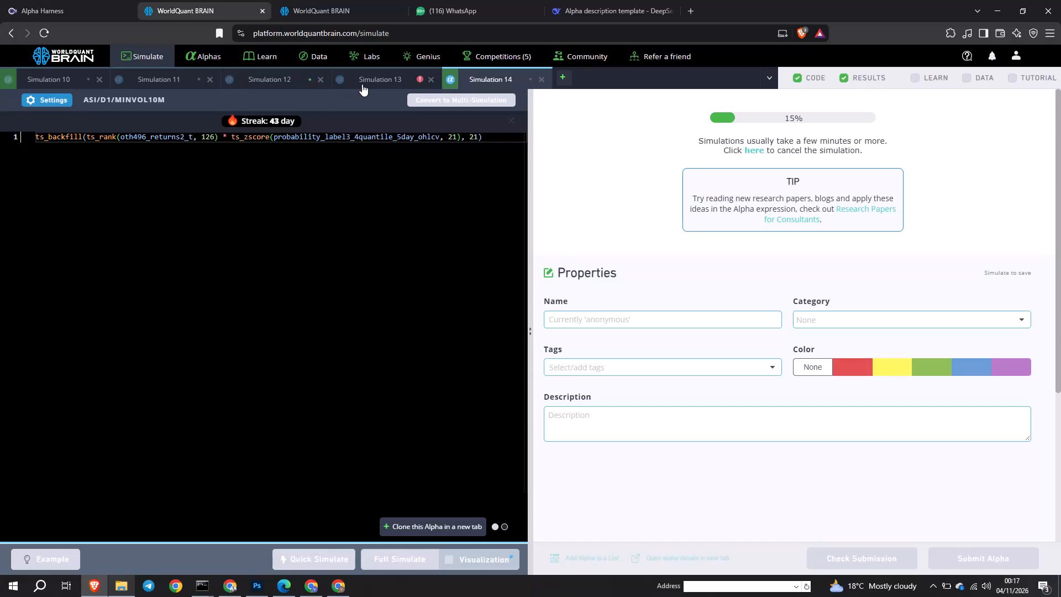
Retry the full simulation of the oth496_returns20_t alpha in Simulation 13.
click(362, 84)
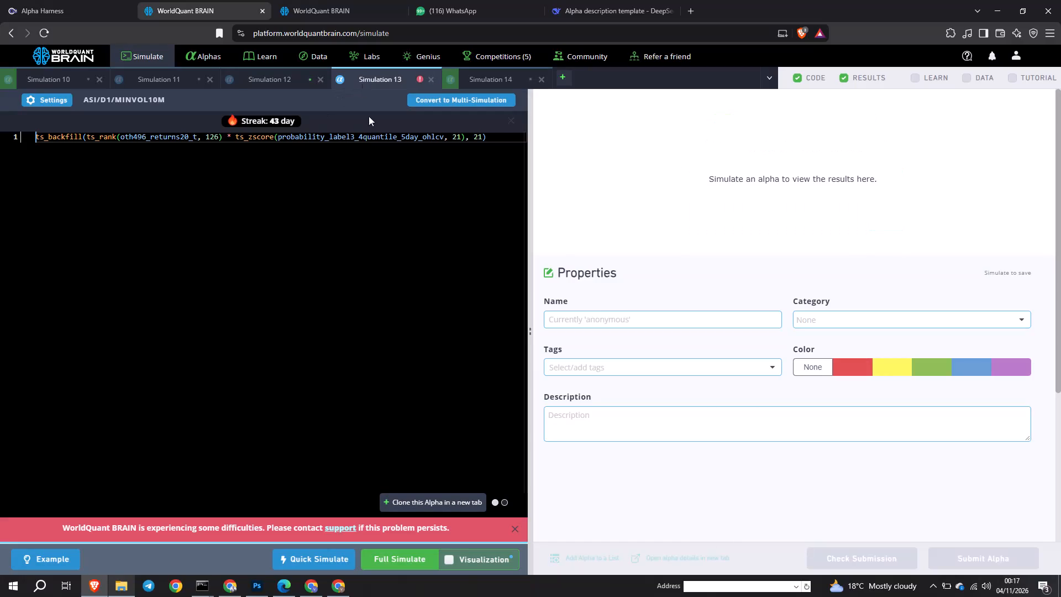
click(384, 556)
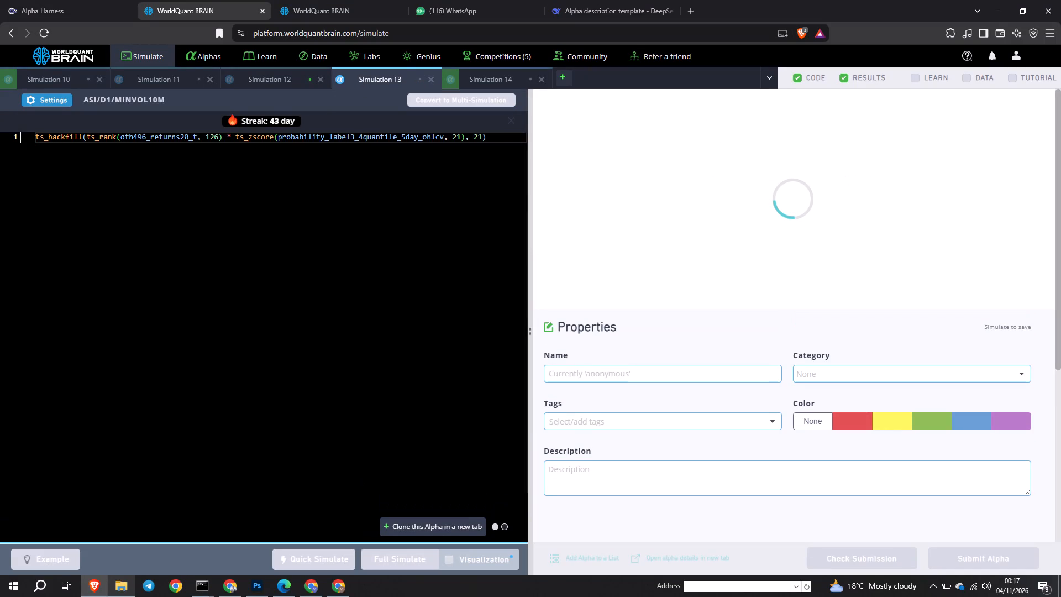
Copy oth571_views1ymorning from the second page of the data fields list, use it as the ts_rank field in Simulation 12, and run a full simulation.
click(301, 0)
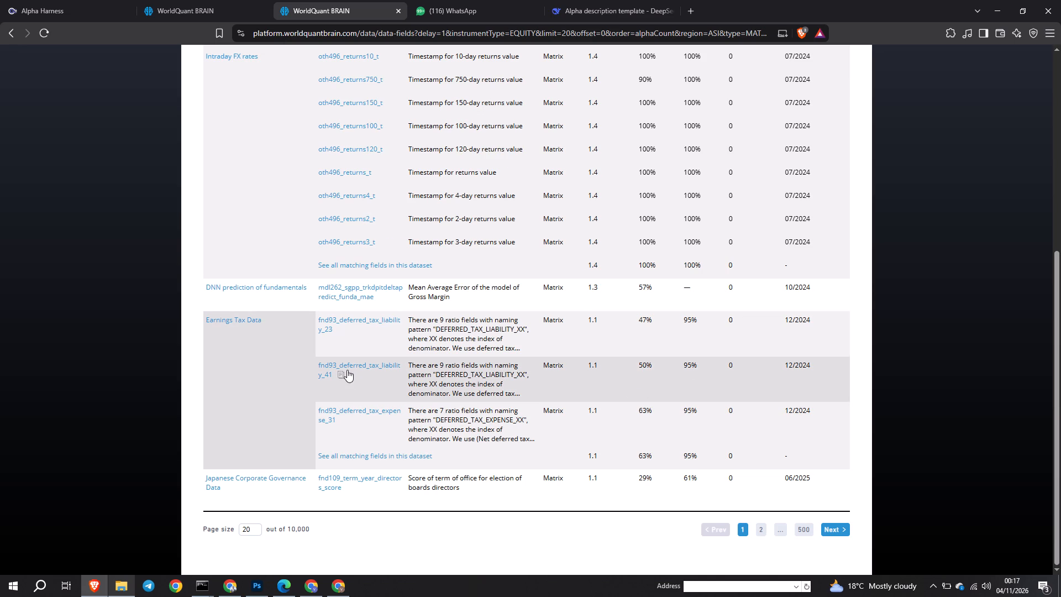
click(342, 374)
click(842, 526)
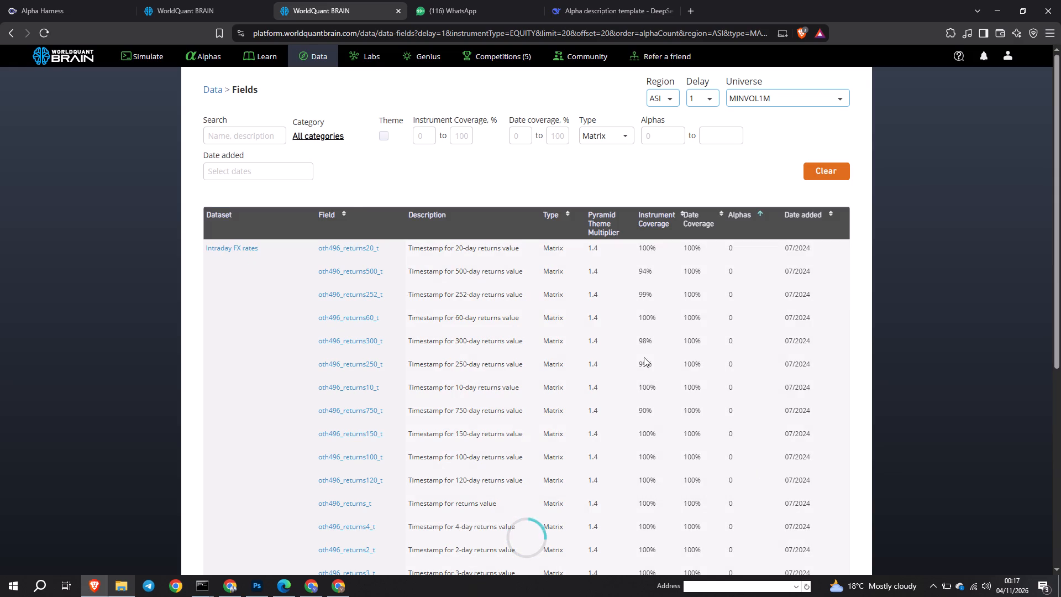
click(606, 225)
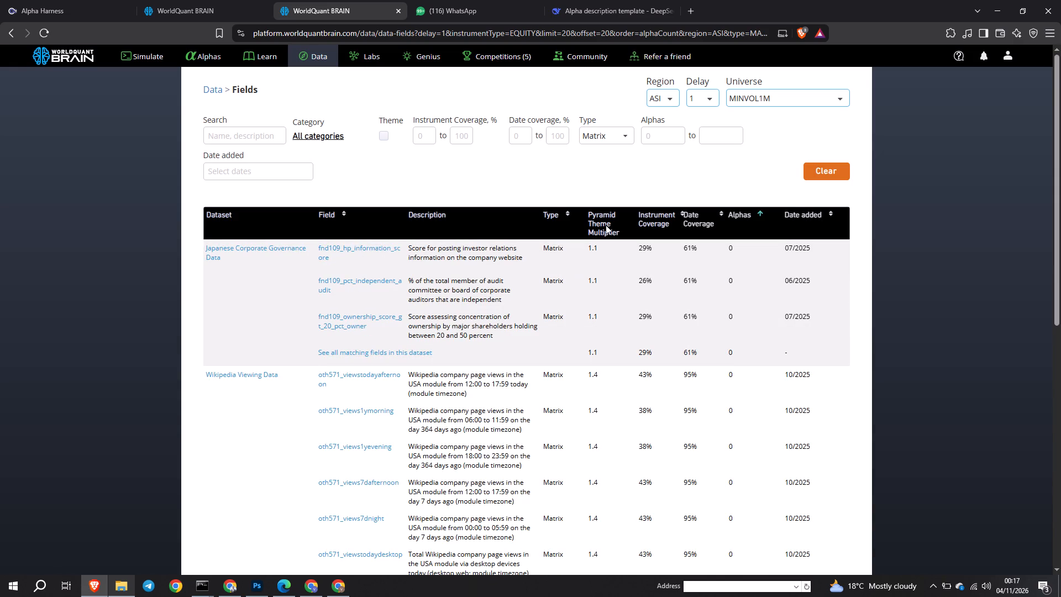
scroll(692, 447, down, 2)
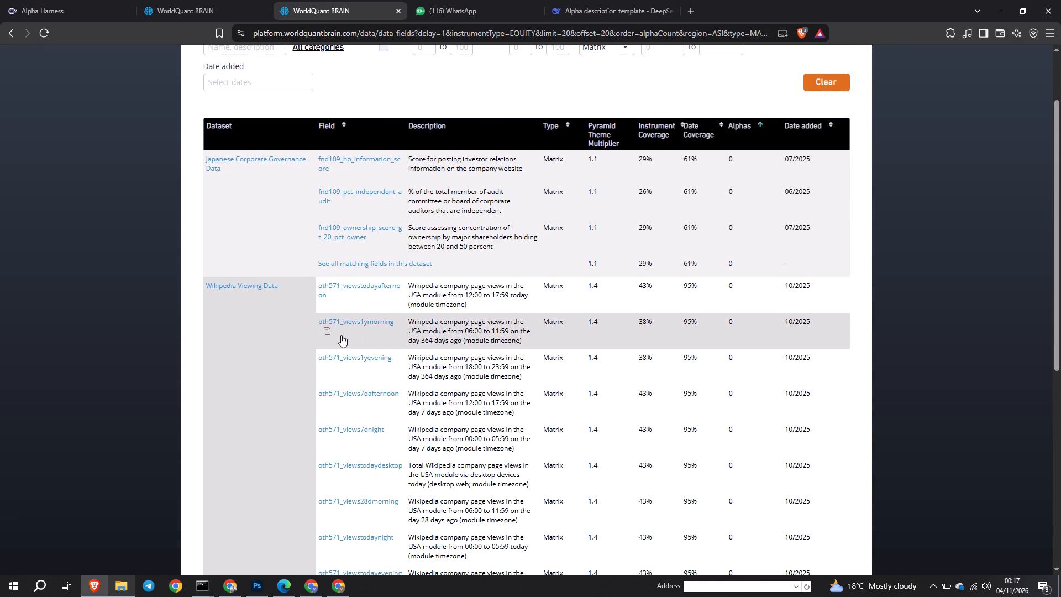
click(327, 334)
click(181, 0)
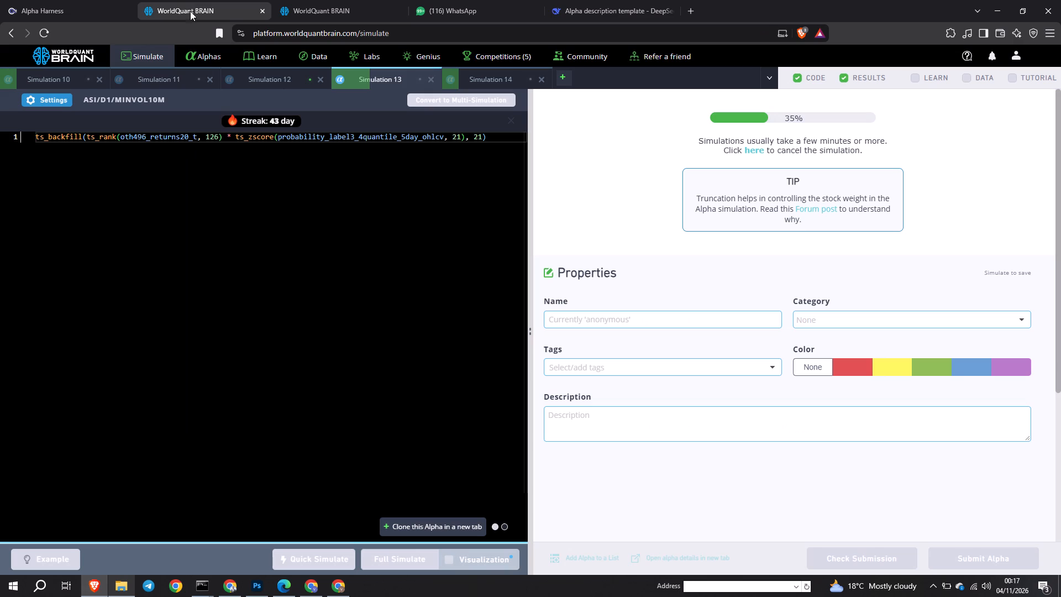
click(256, 78)
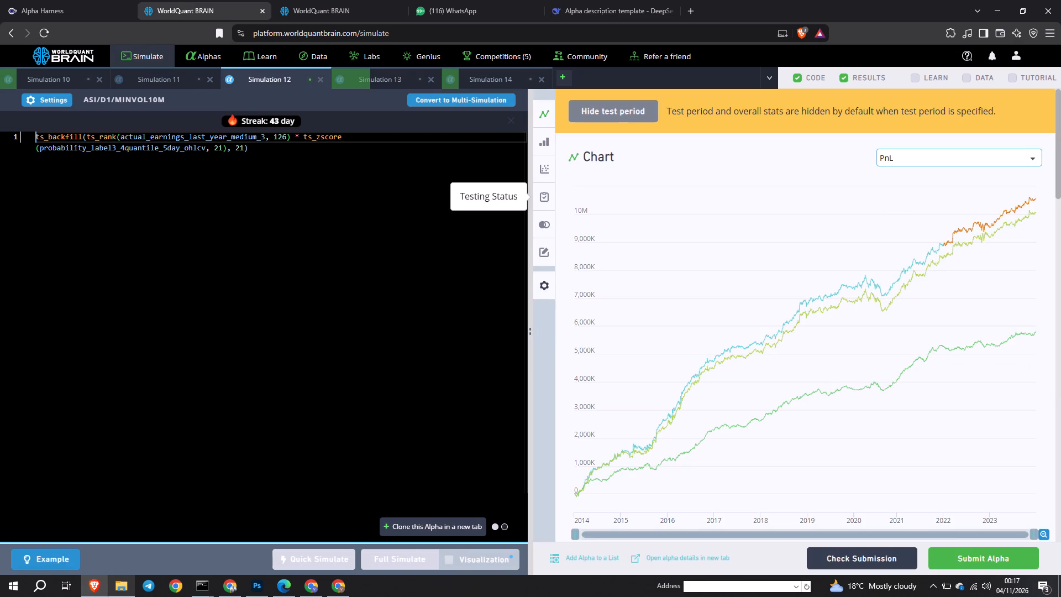
double_click(221, 135)
key(ctrl+v)
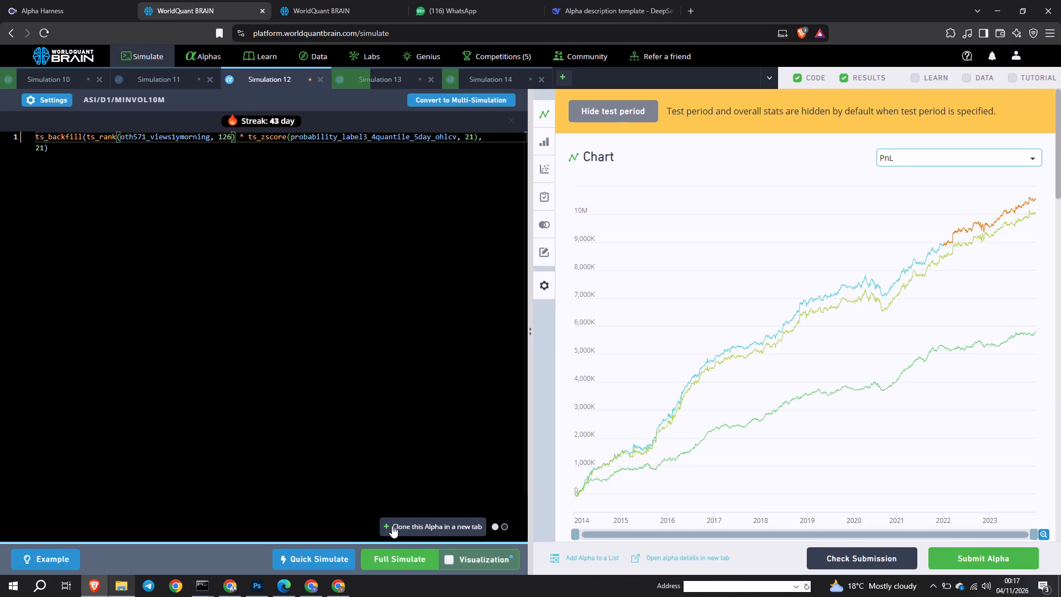
click(394, 558)
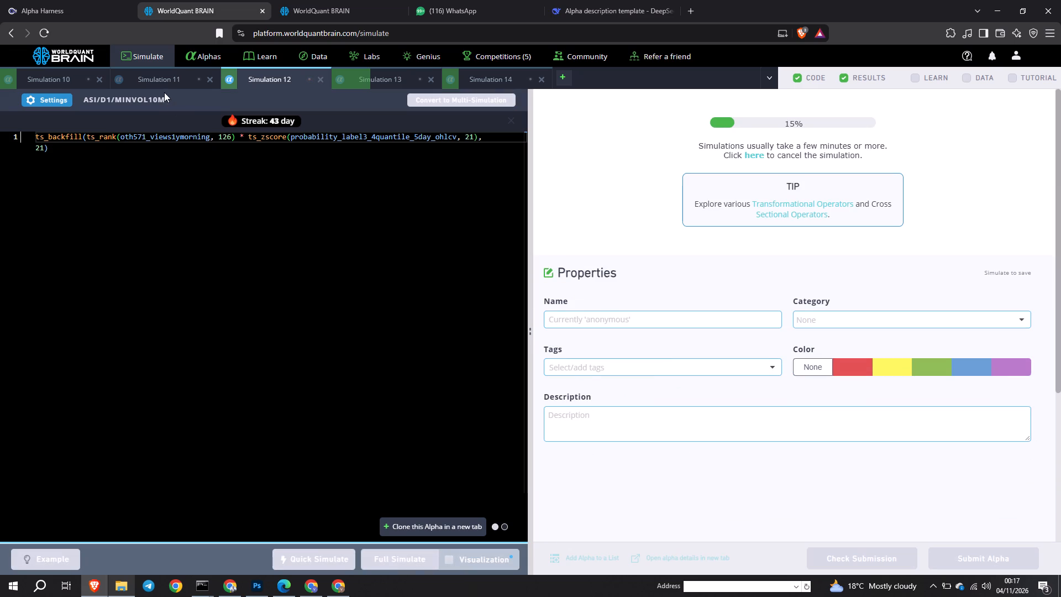
Replace the ts_rank field in Simulation 11 with profitability_consistency_score from the International Scorings Data fields and run a full simulation.
click(160, 86)
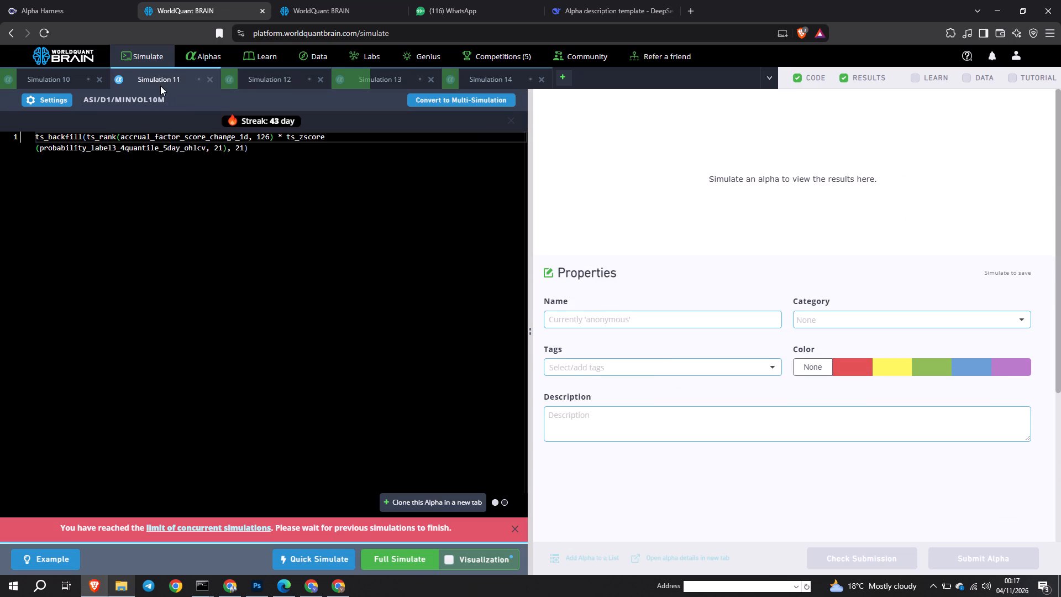
click(328, 0)
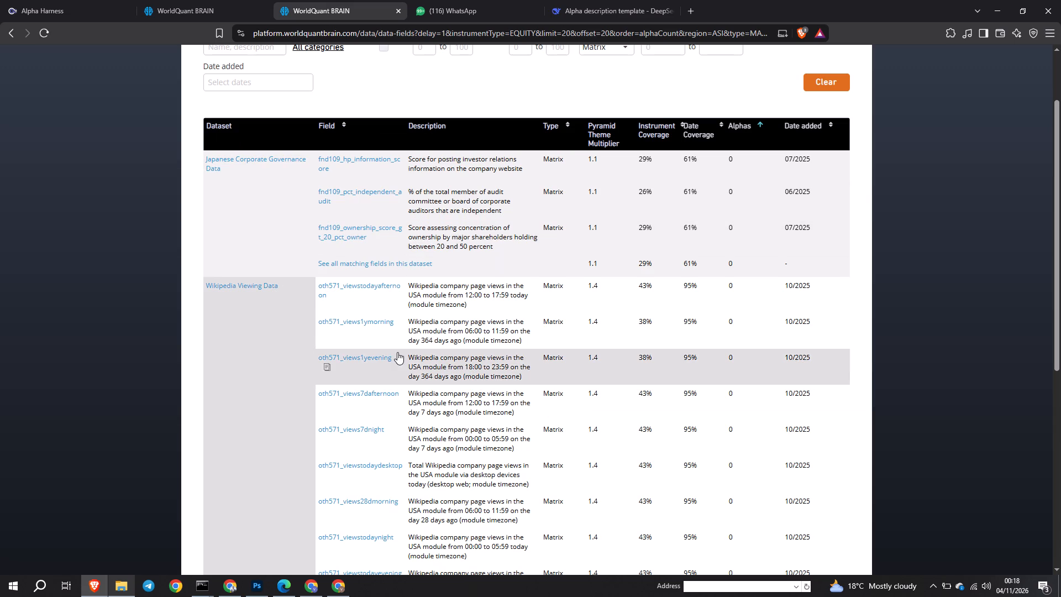
scroll(397, 352, down, 2)
scroll(364, 294, down, 2)
click(343, 463)
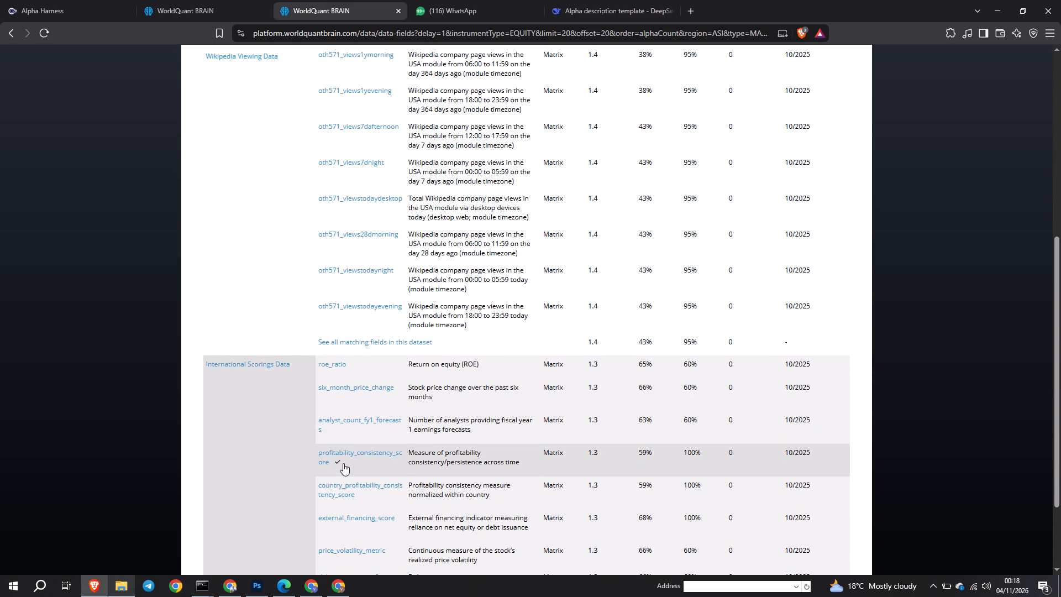
click(233, 0)
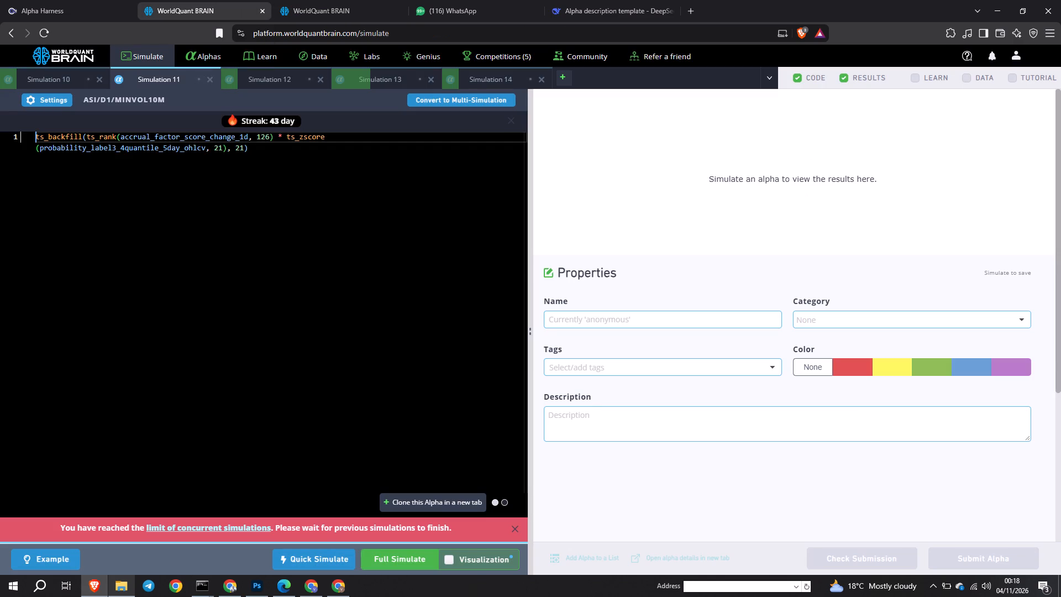
double_click(160, 134)
key(ctrl+v)
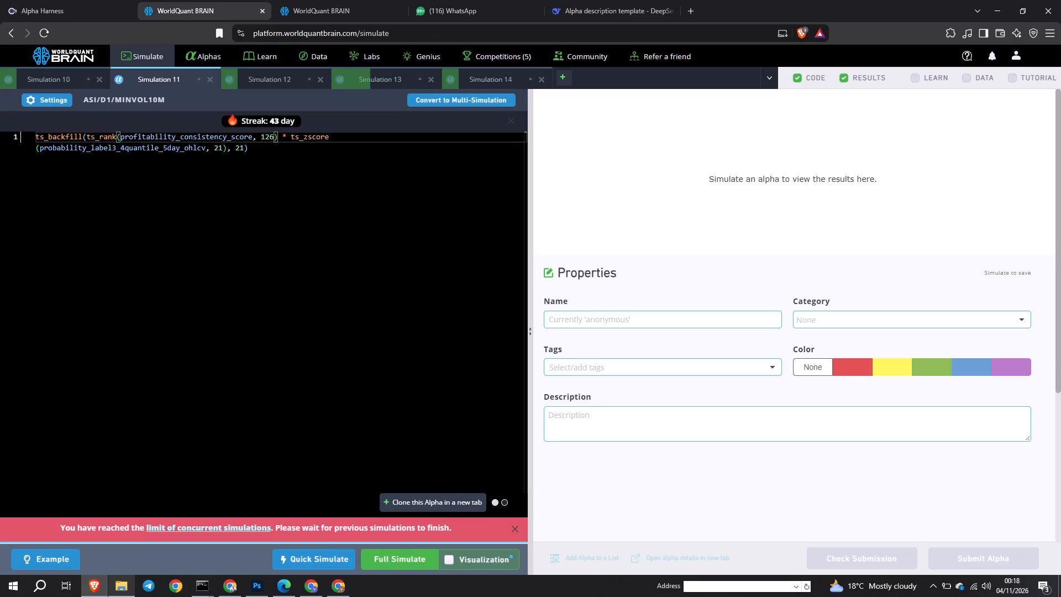
click(393, 559)
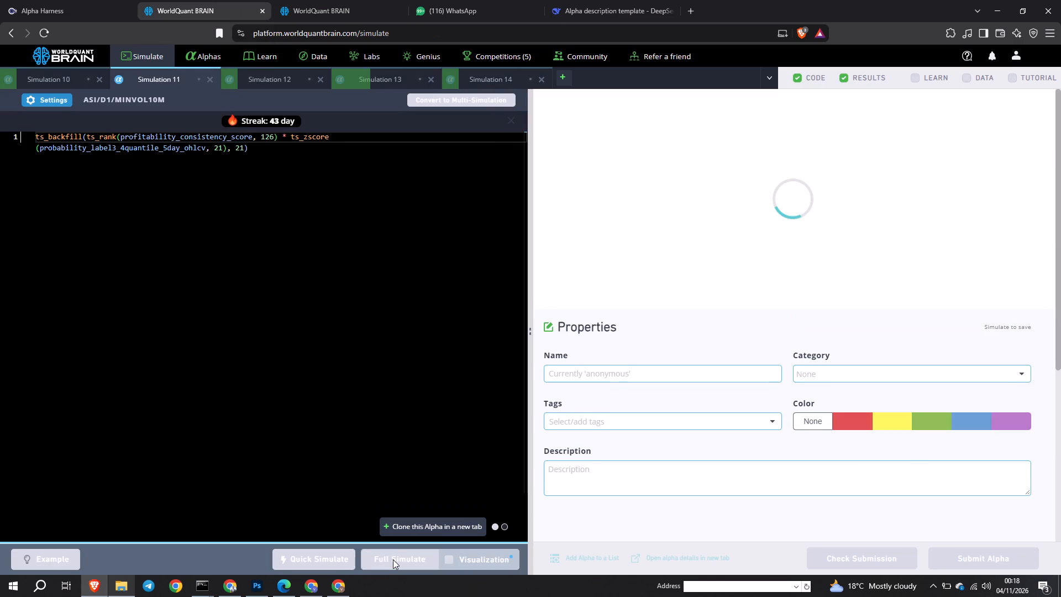
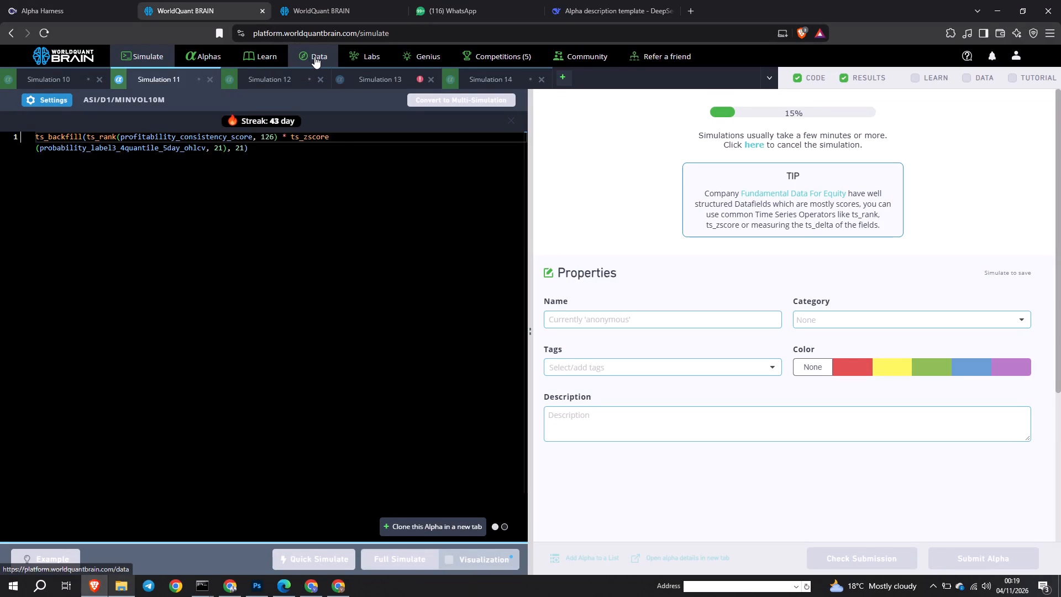
Retry the full simulation of the oth496_returns20_t alpha in Simulation 13.
click(375, 75)
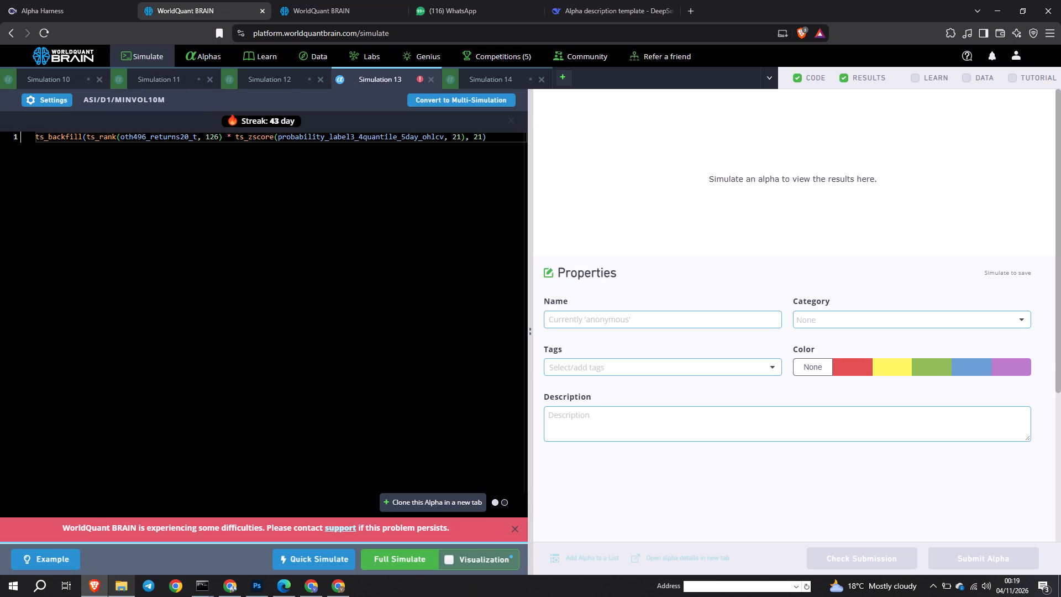
click(379, 556)
Locate external_financing_score among the International Scorings Data fields on the second page of the data fields list.
click(343, 0)
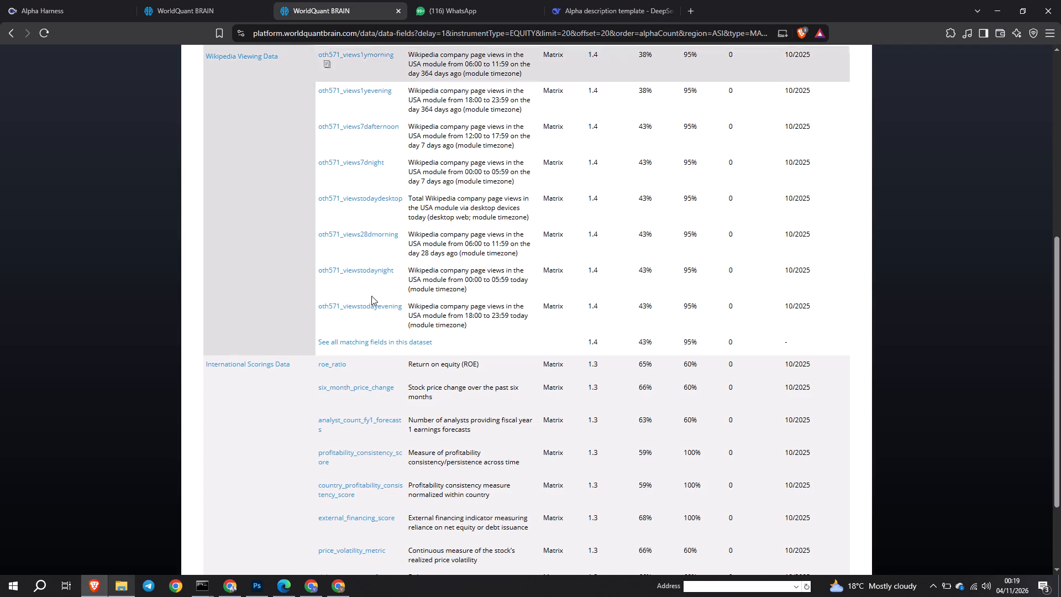
scroll(403, 388, down, 3)
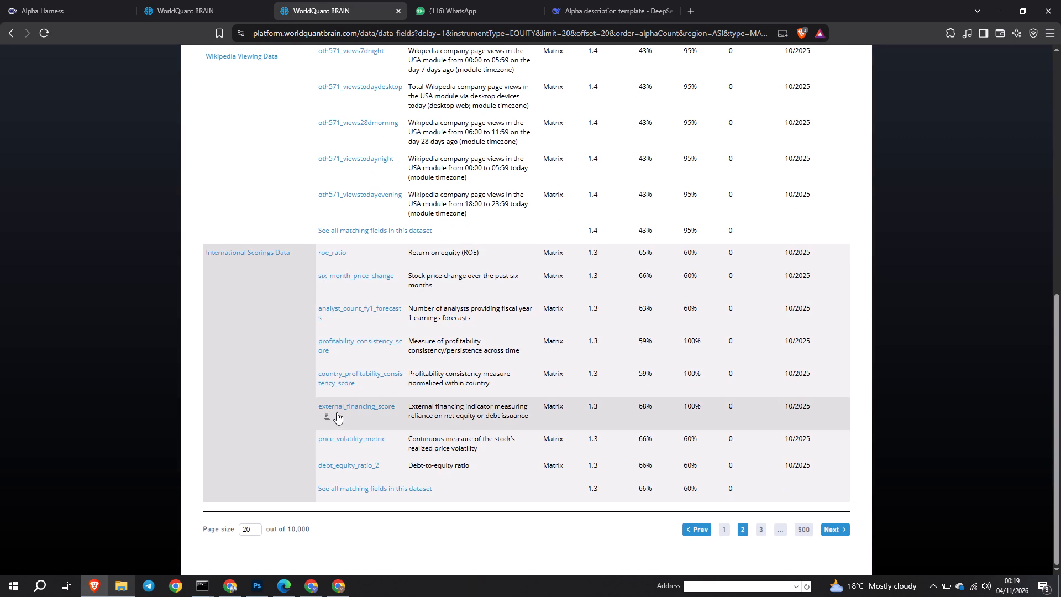
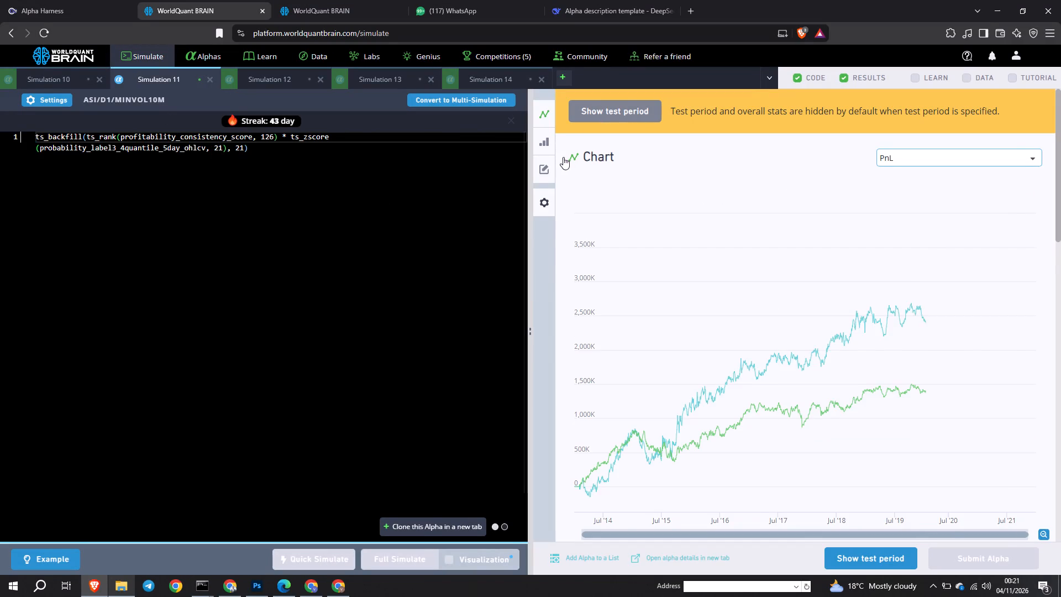
Check the failed tests in the IS Testing Status of the profitability_consistency_score alpha in Simulation 11.
click(550, 162)
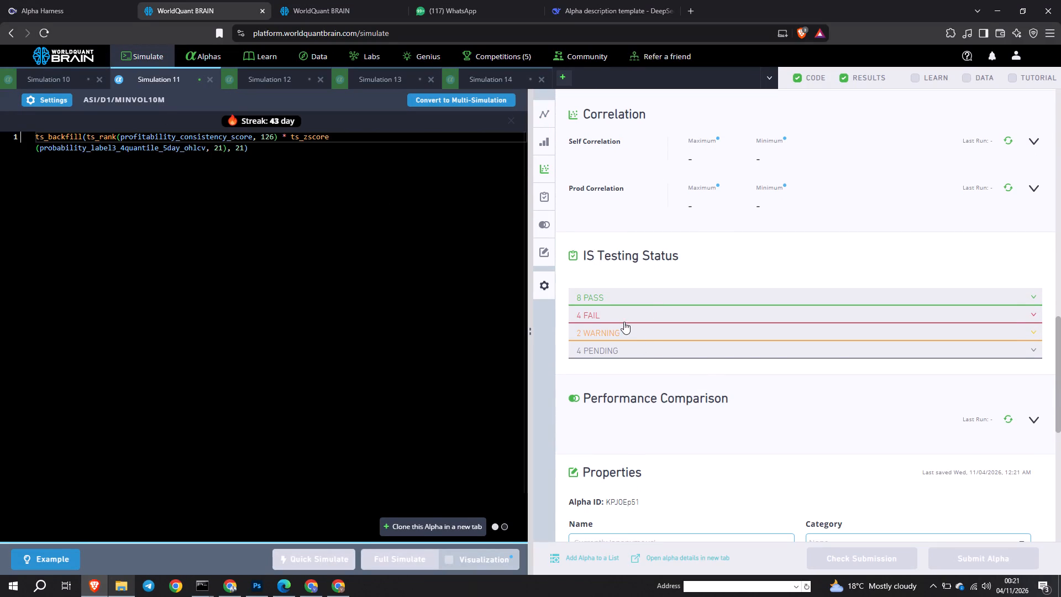
click(619, 310)
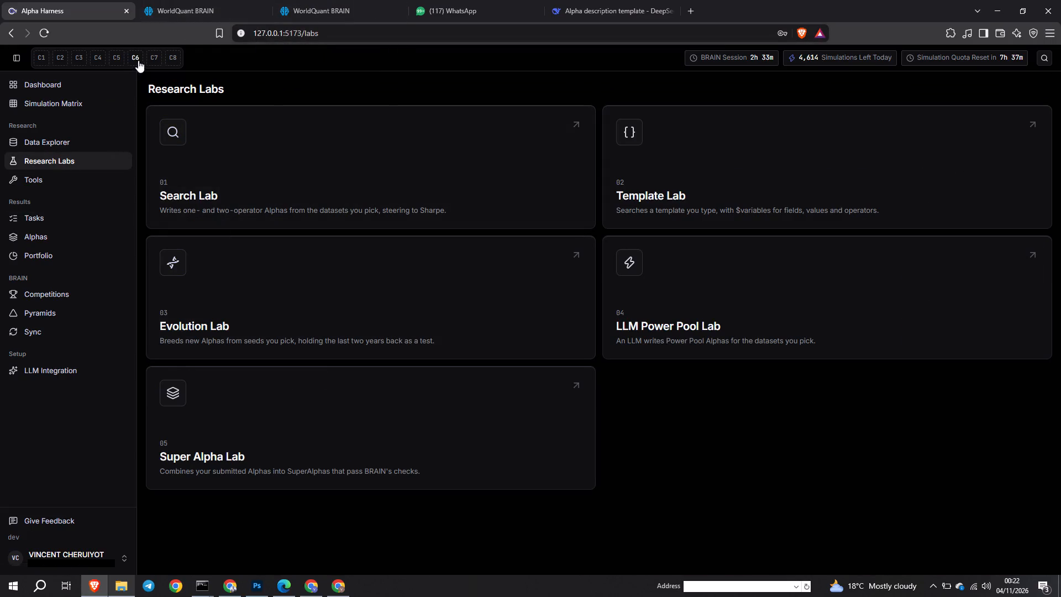
Switch to WorldQuant BRAIN and filter the submitted alphas to region GLB and type Regular.
click(300, 11)
click(158, 0)
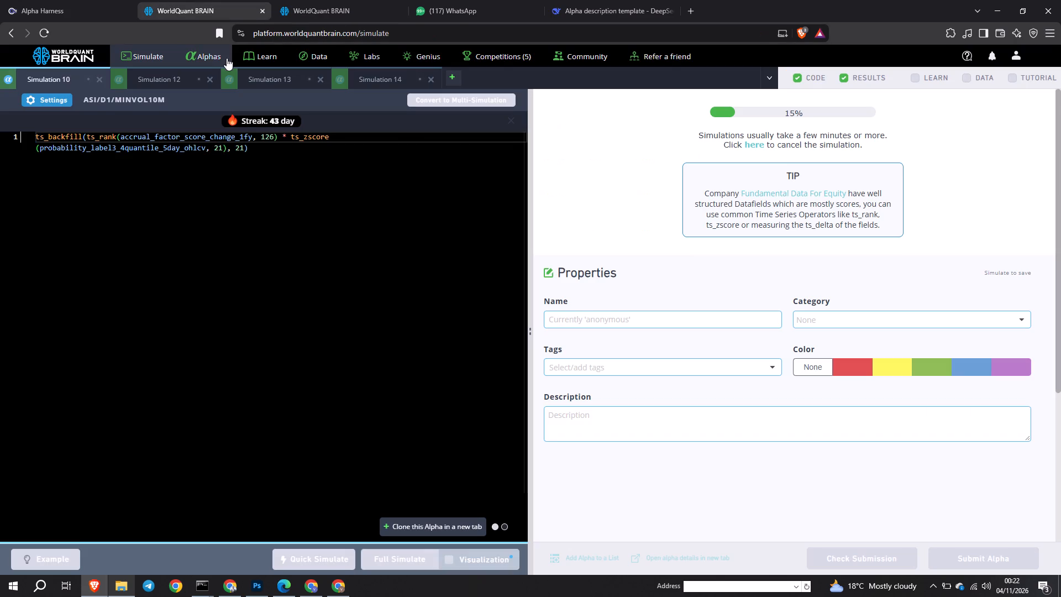
click(205, 56)
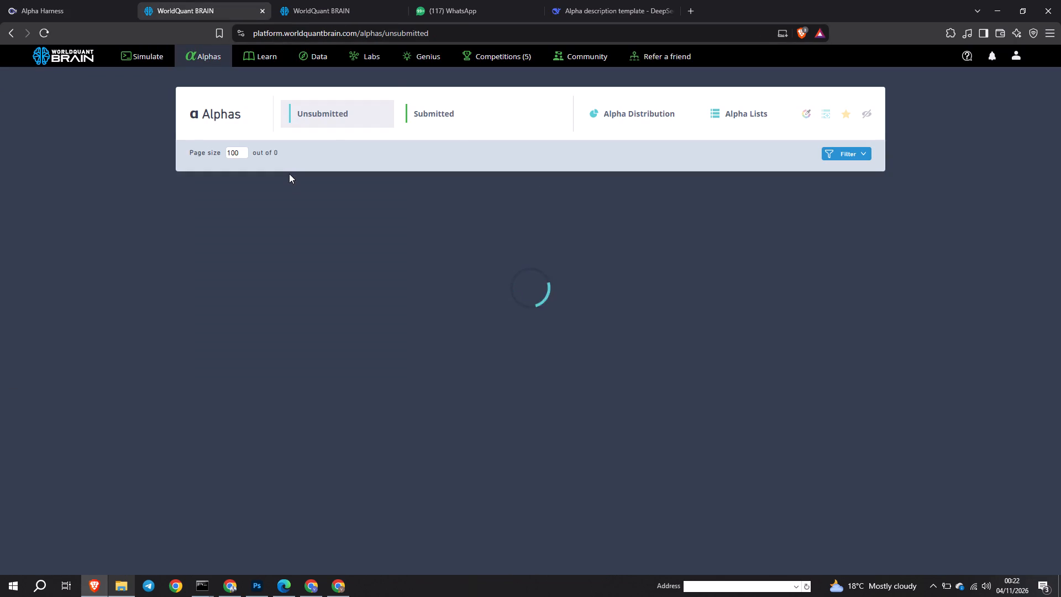
double_click(453, 125)
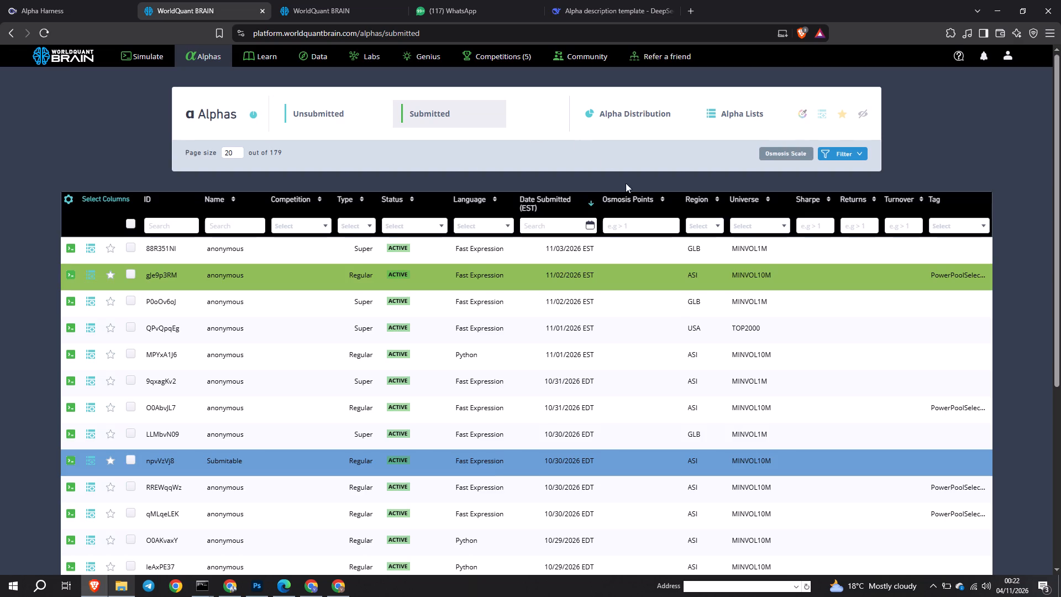
click(697, 232)
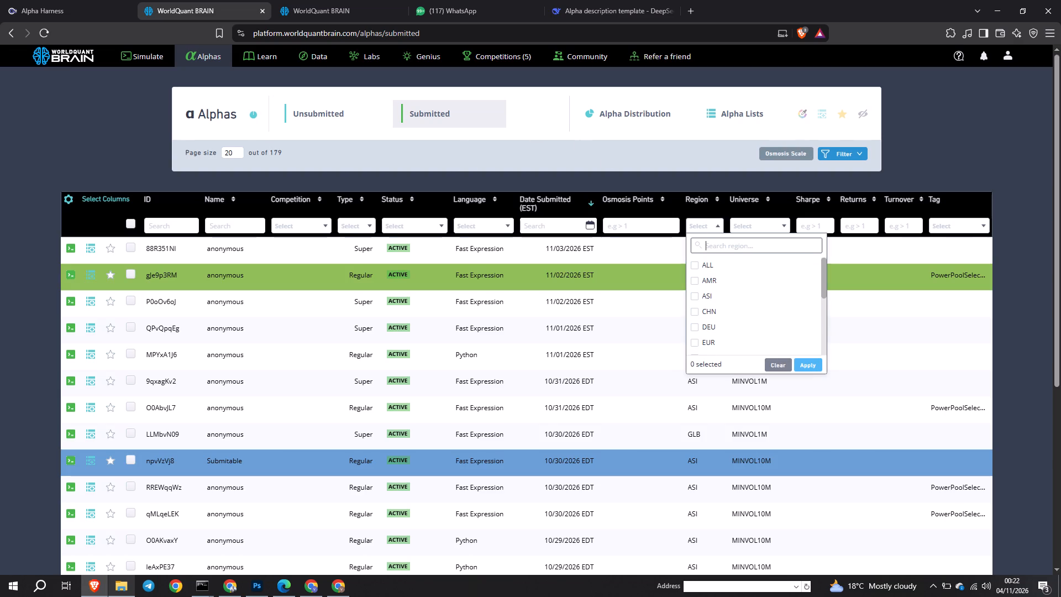
scroll(723, 339, down, 2)
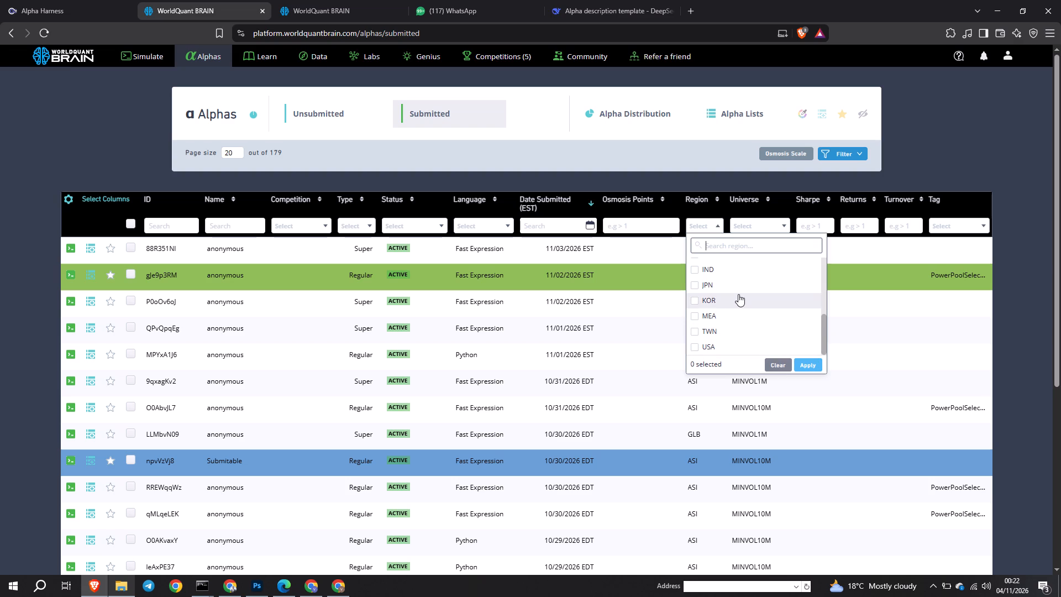
scroll(738, 294, up, 1)
click(726, 290)
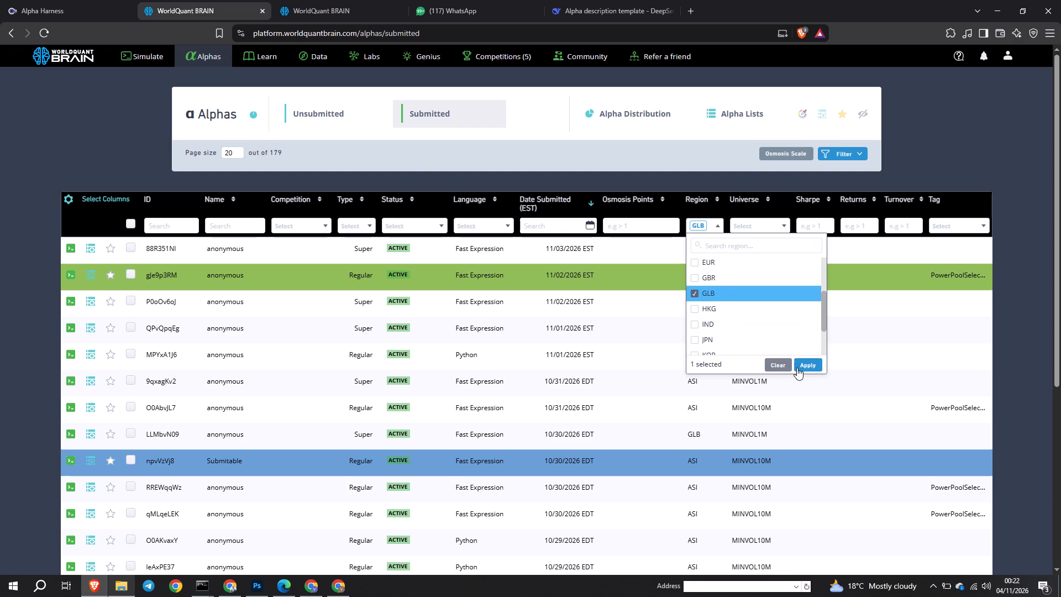
click(801, 363)
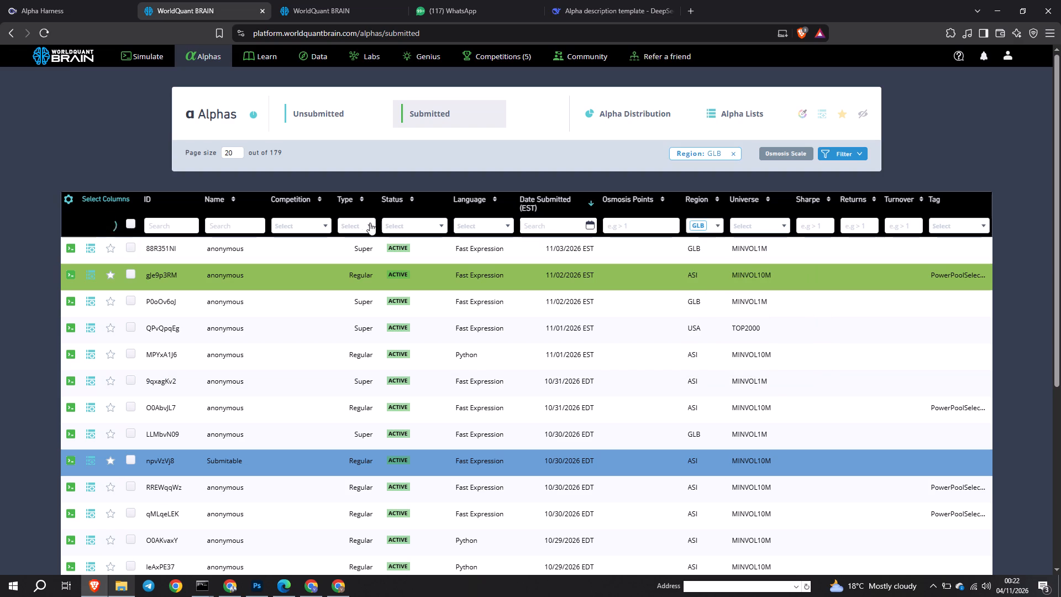
click(364, 227)
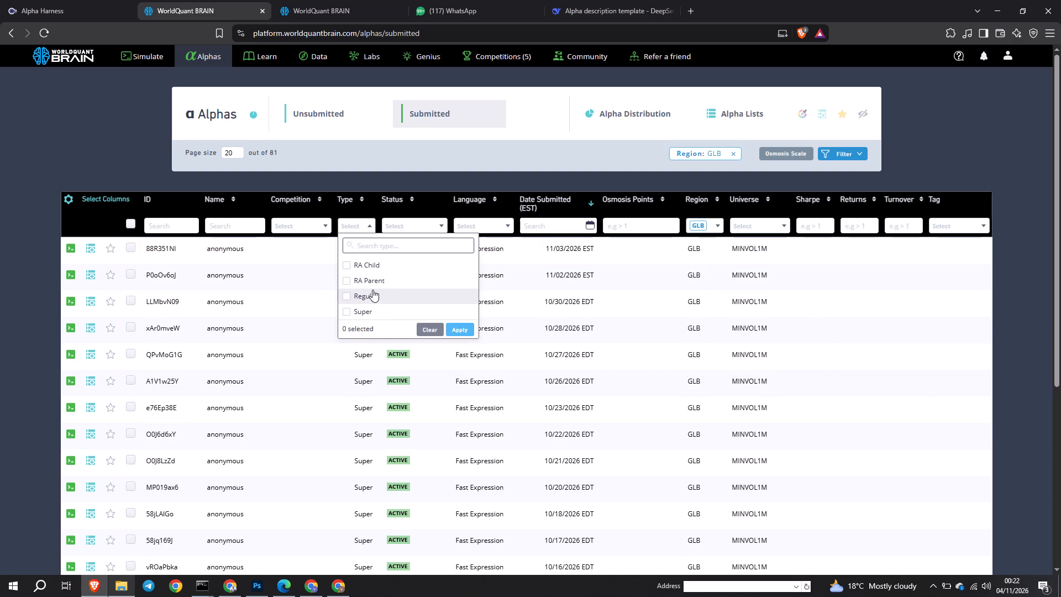
click(372, 295)
click(459, 332)
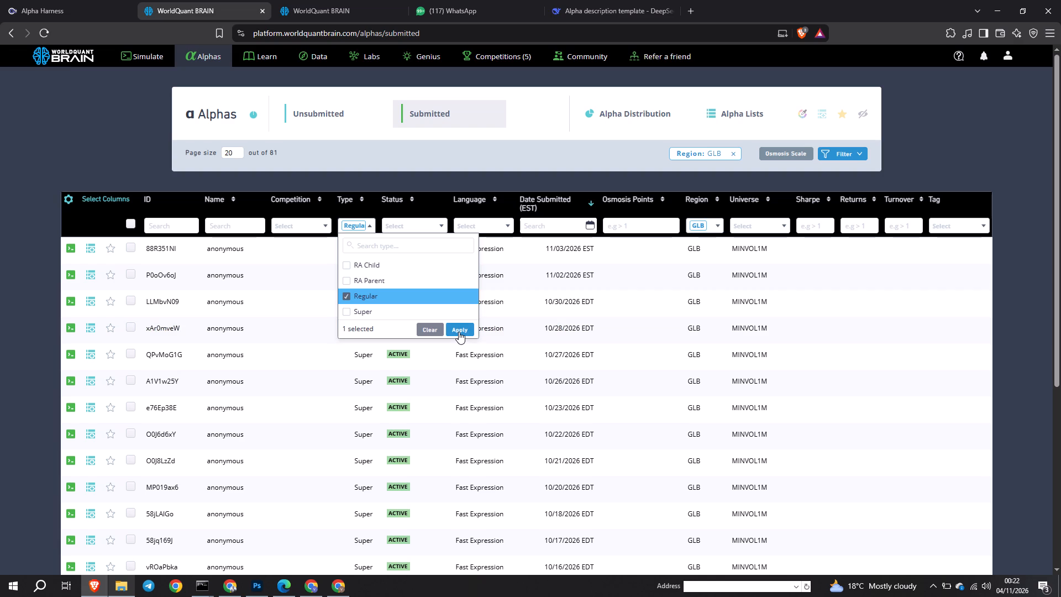
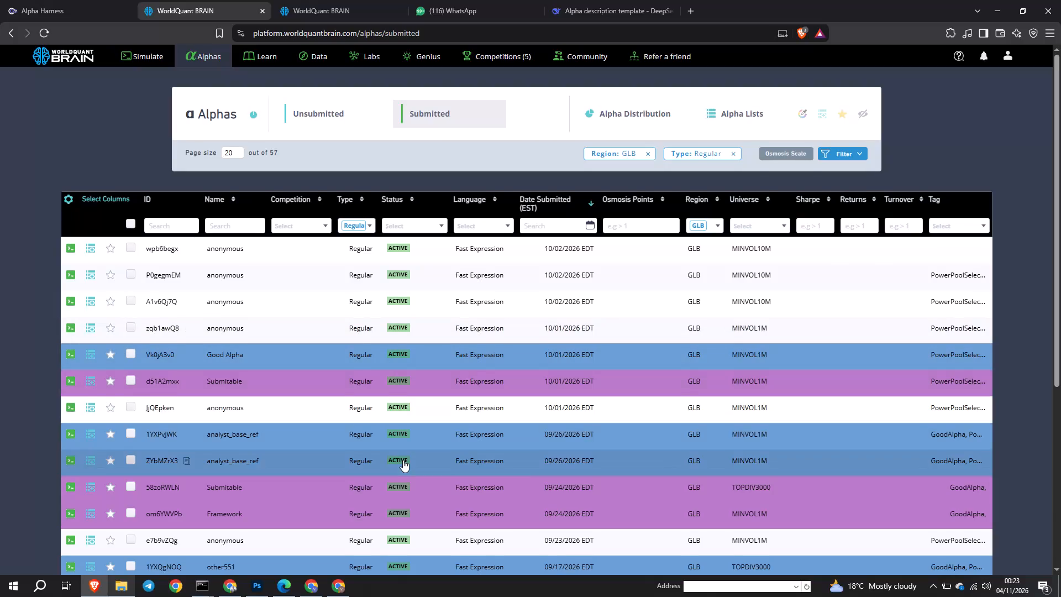
Review the expressions of the anonymous mid-September GLB alphas N1a0KEnq, 78NWtzJL, RRbM5OAa and N1QEVlr8 on the first results page.
scroll(403, 460, down, 3)
click(359, 387)
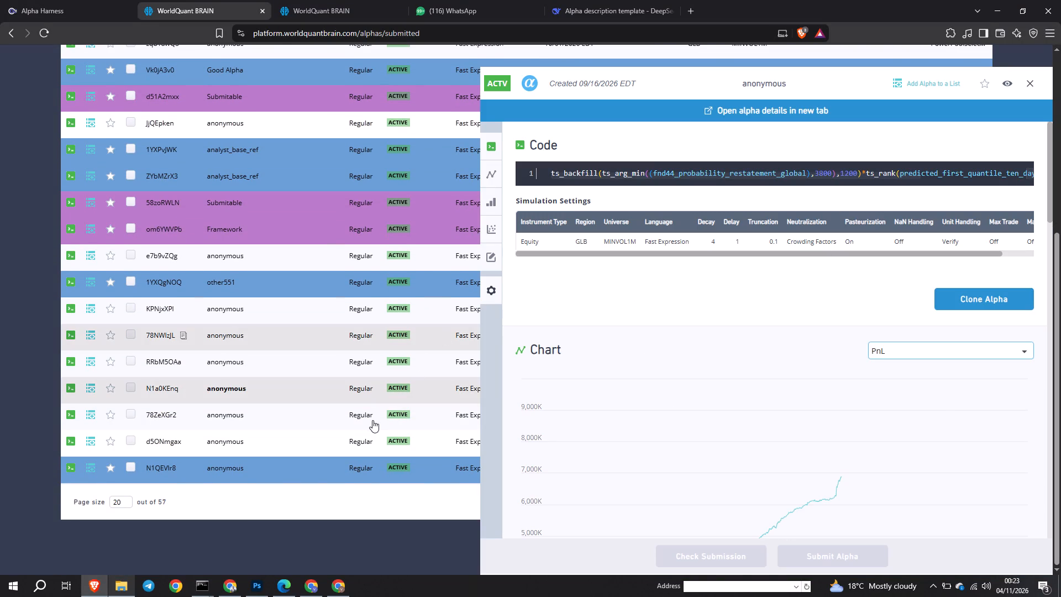
click(359, 346)
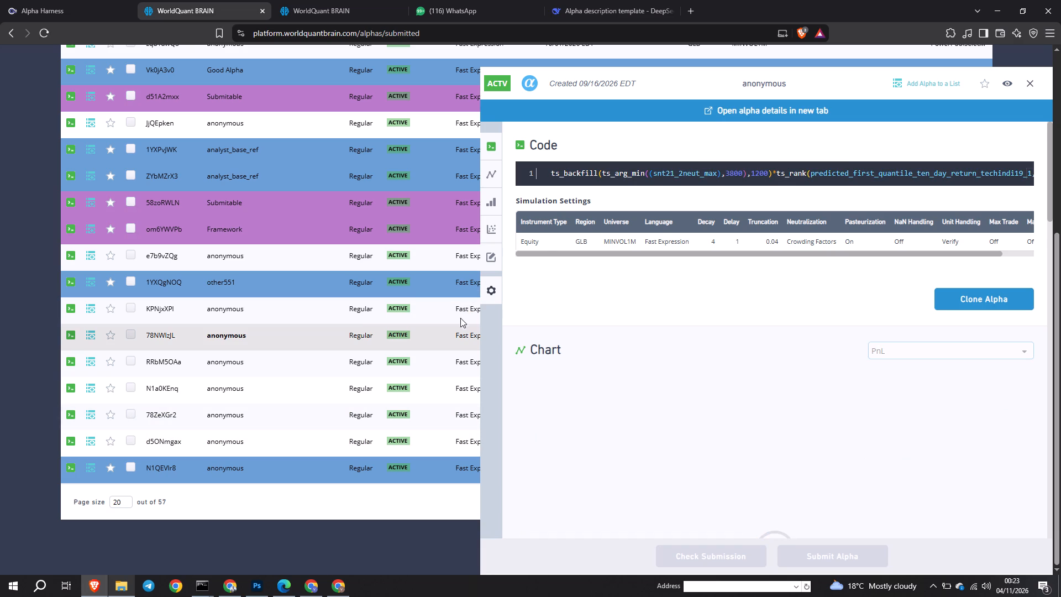
click(710, 171)
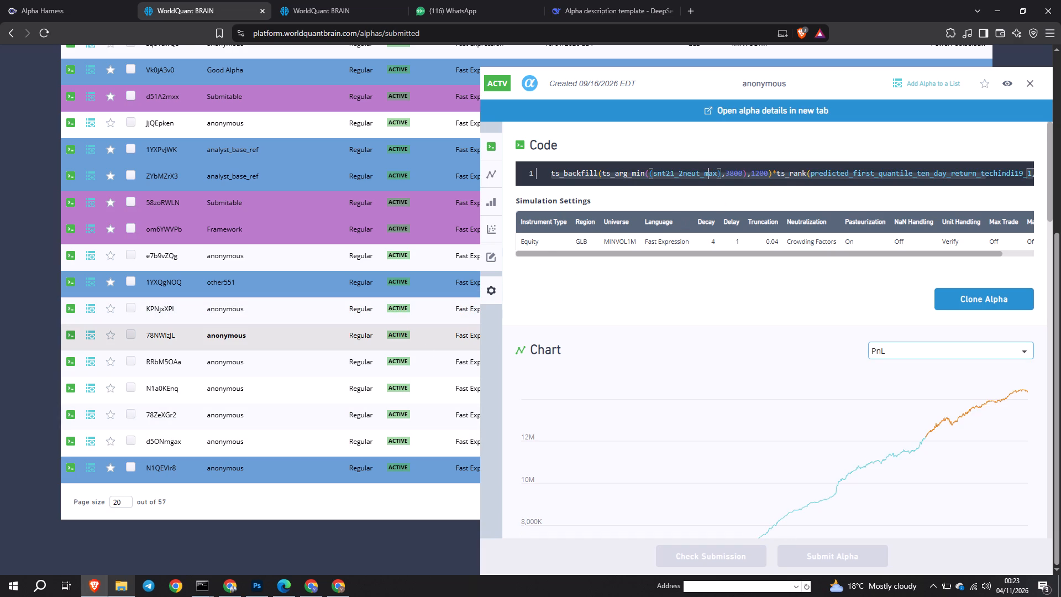
click(358, 460)
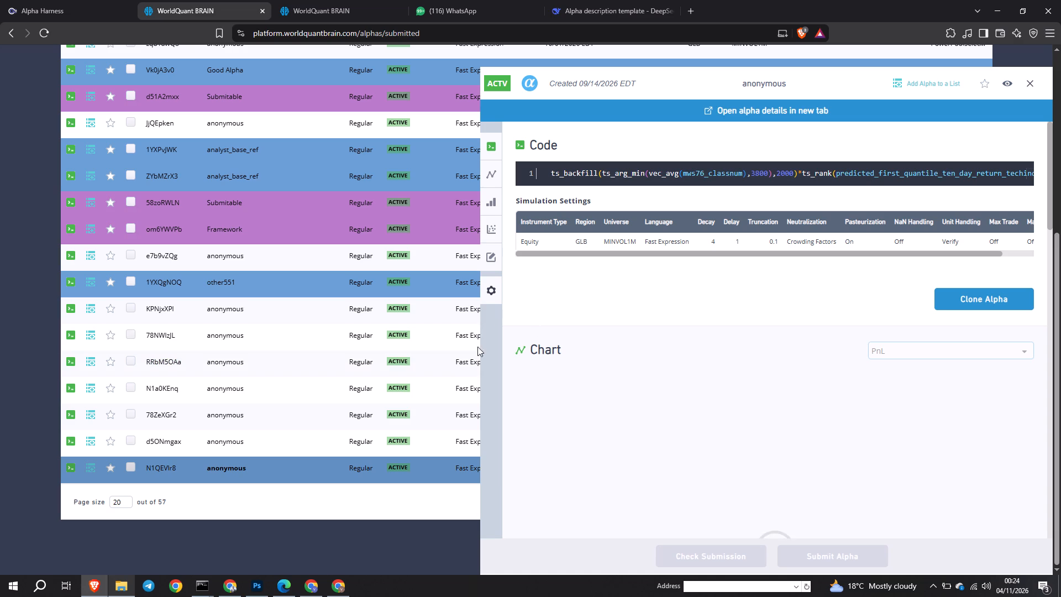
click(392, 353)
click(321, 500)
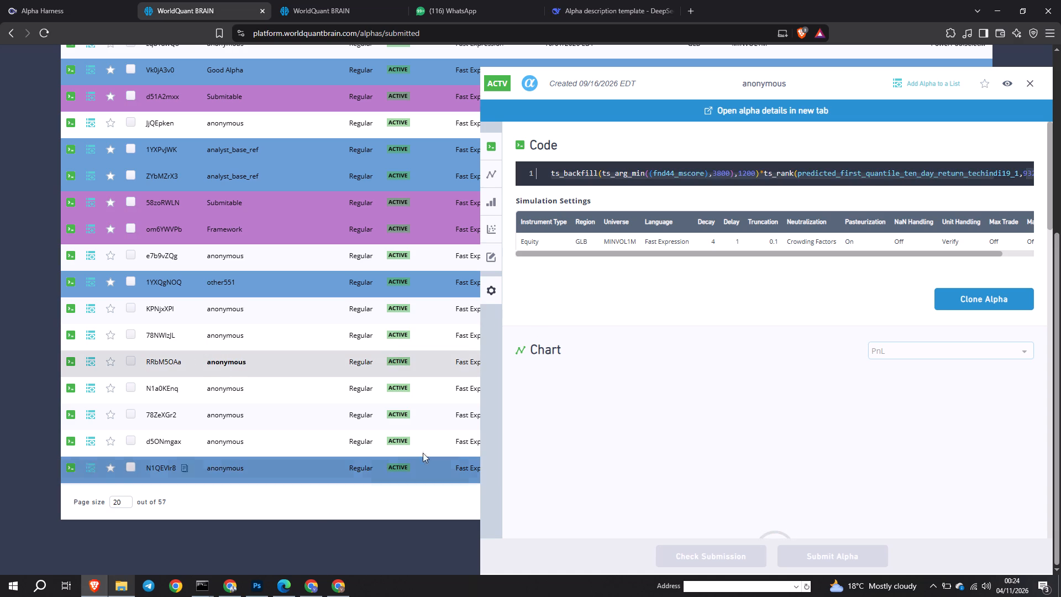
click(359, 468)
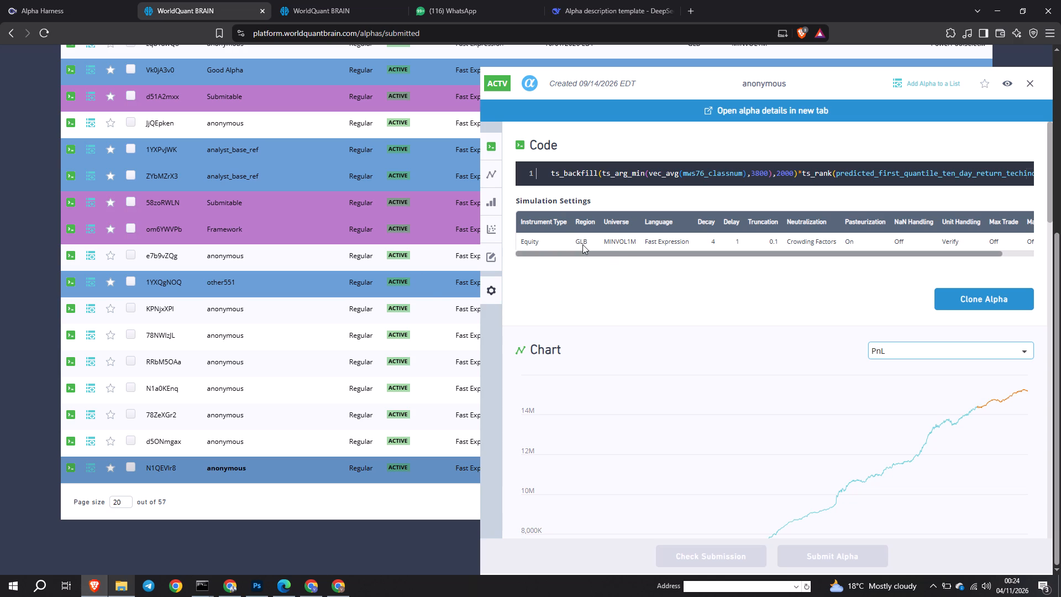
click(1037, 82)
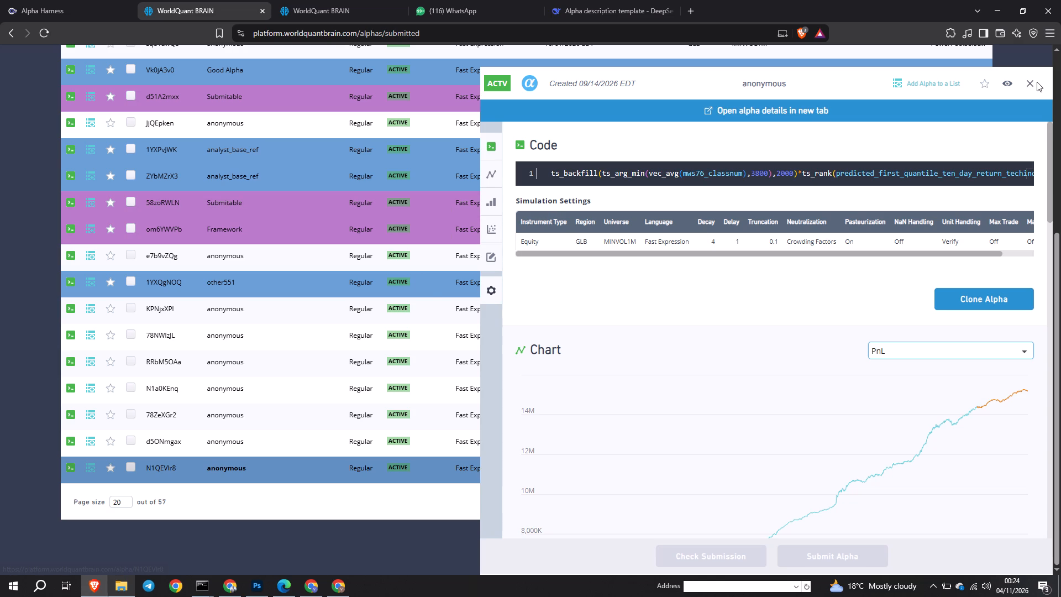
click(1030, 87)
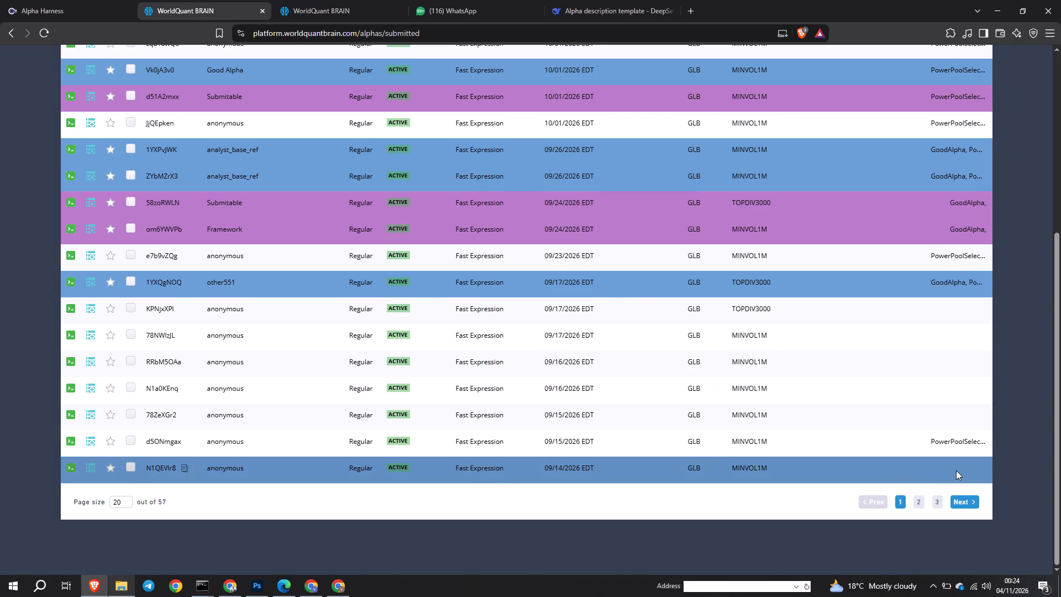
click(966, 499)
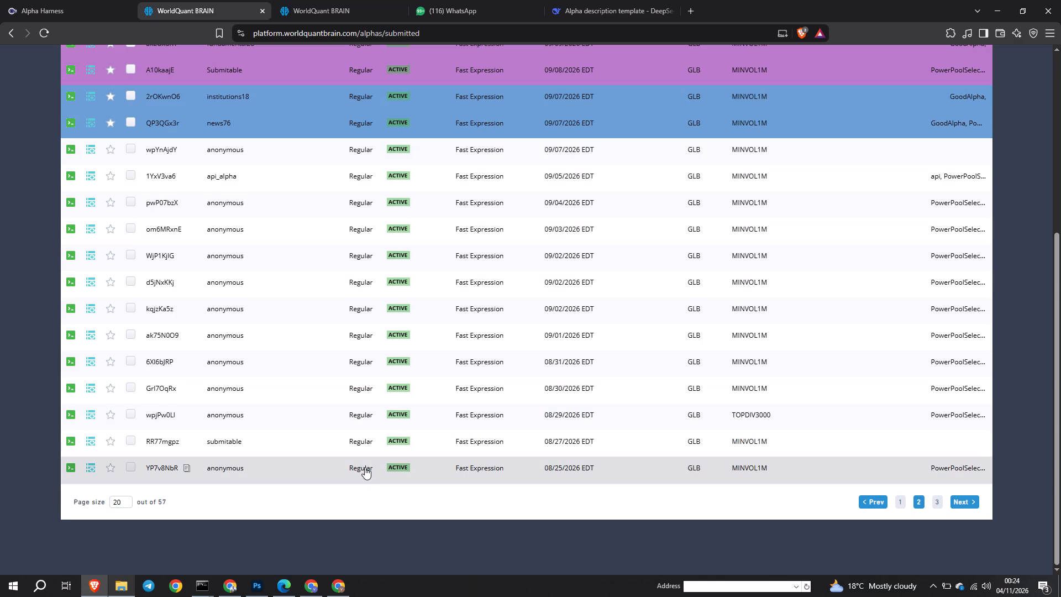
click(365, 350)
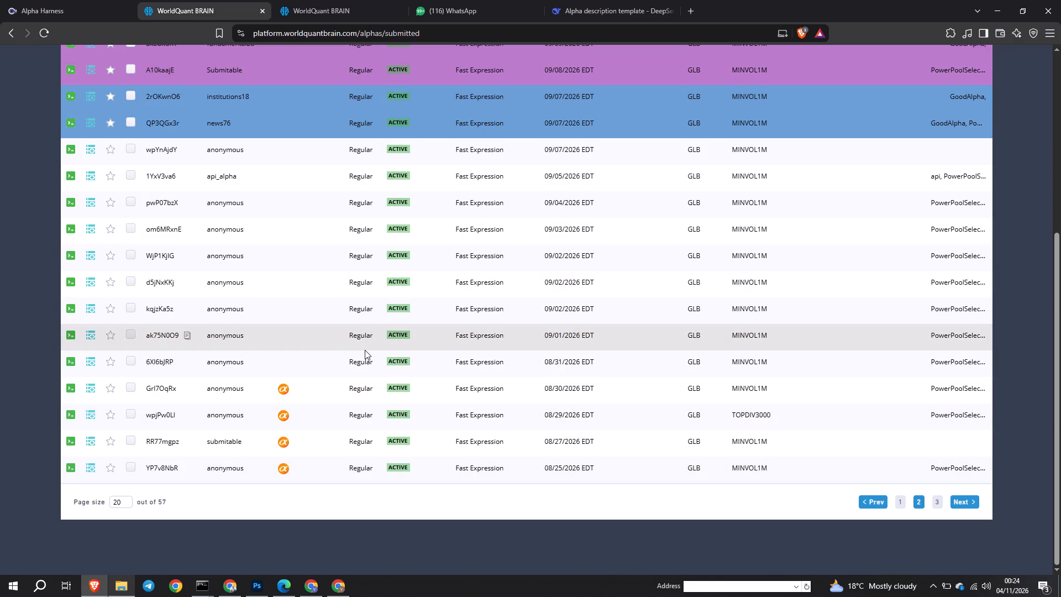
click(363, 345)
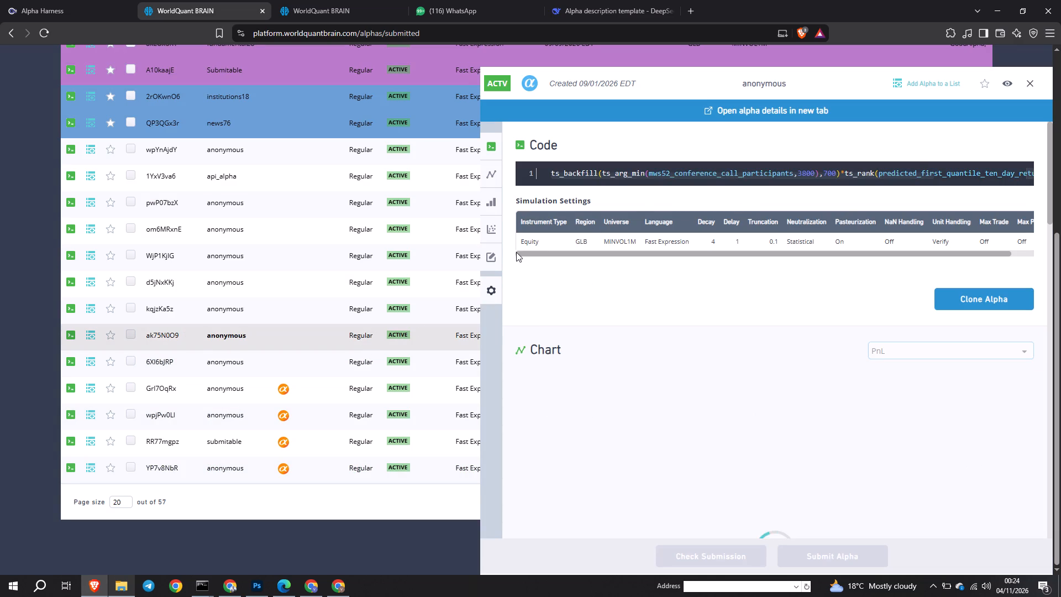
click(351, 404)
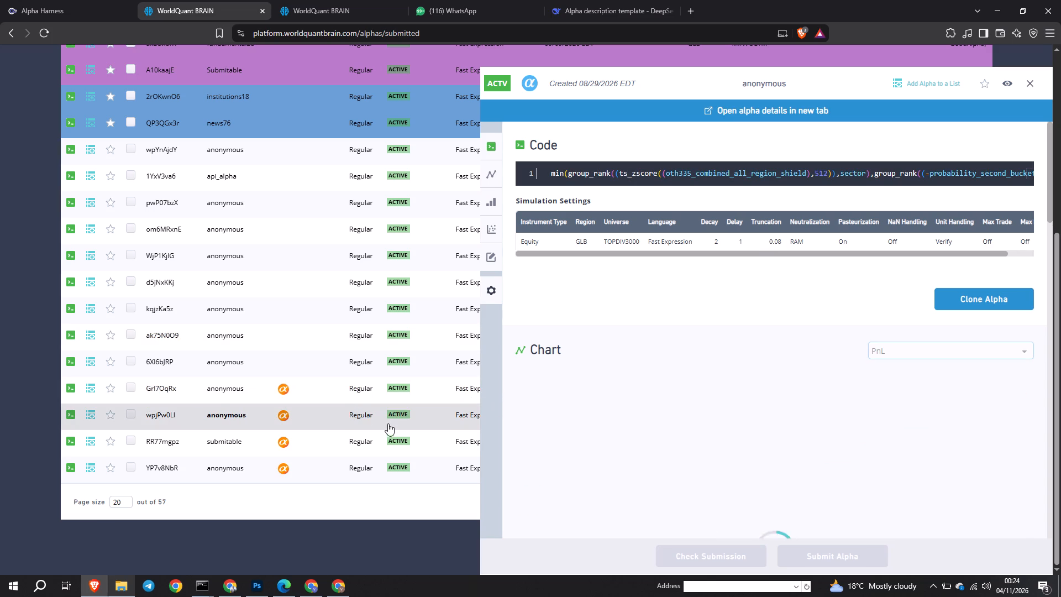
click(364, 469)
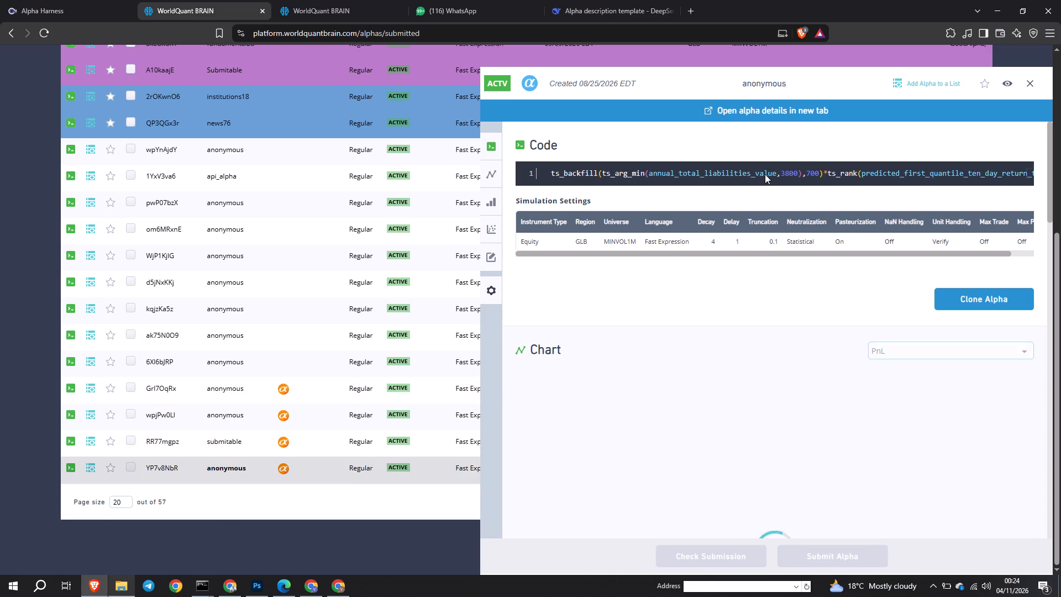
scroll(803, 160, left, 11)
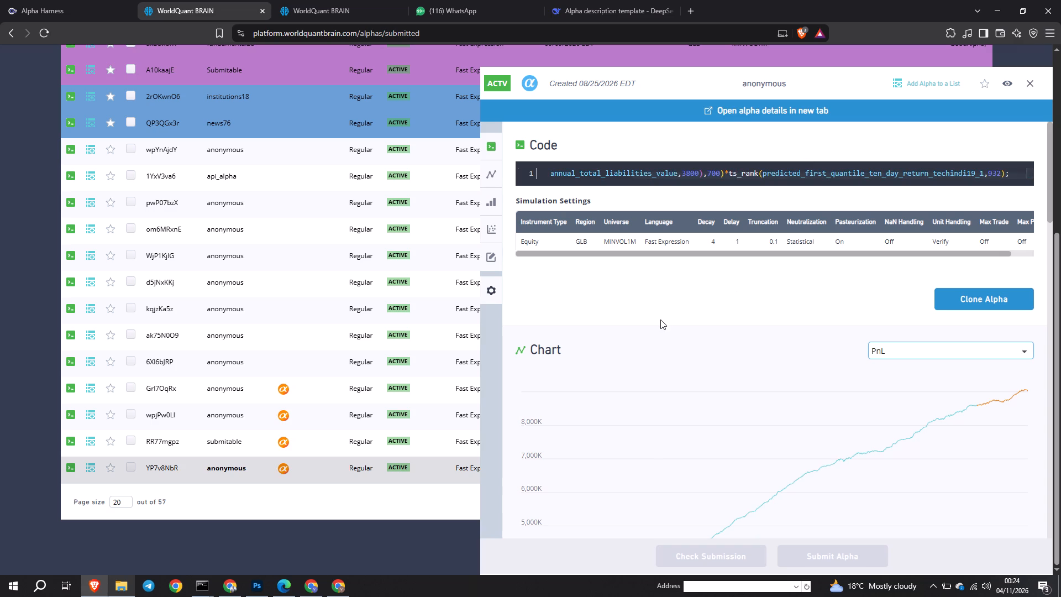
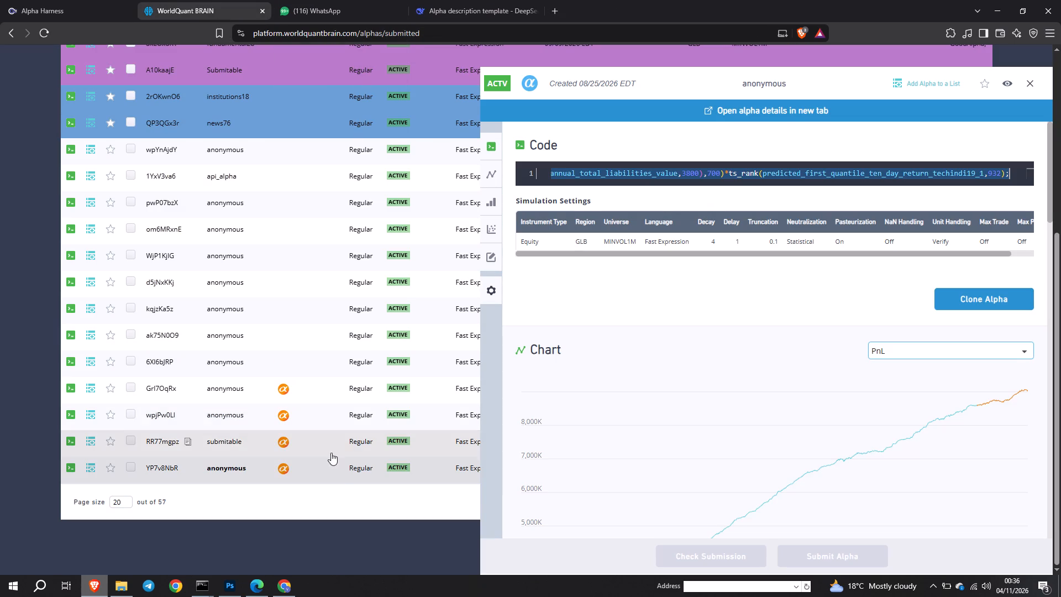
Go to page 3 of the submitted GLB alphas and view the code of alphas GrI120GP and zqkW9Z1G.
click(338, 466)
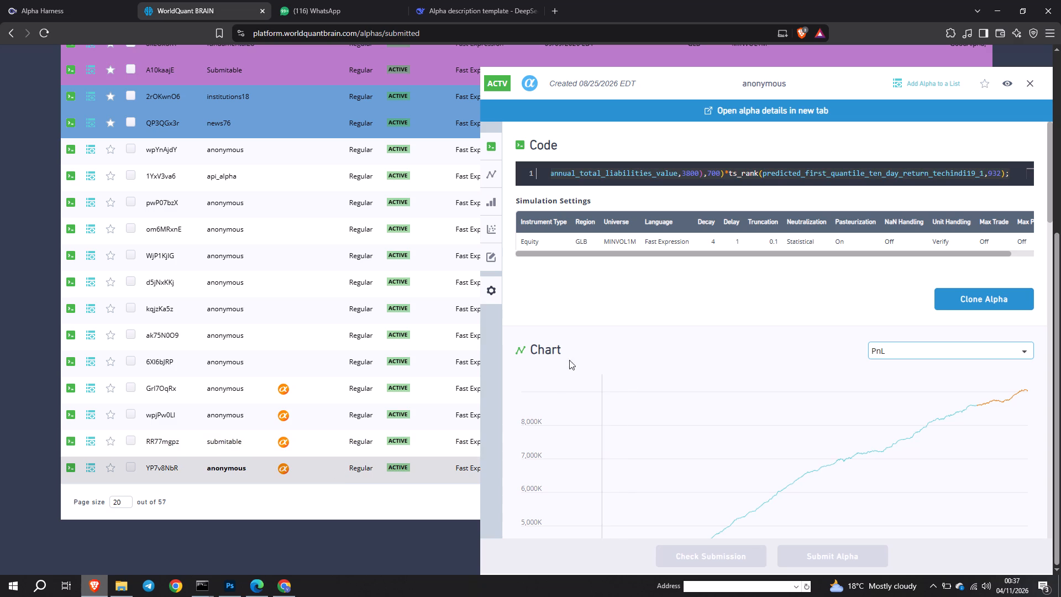
click(1032, 81)
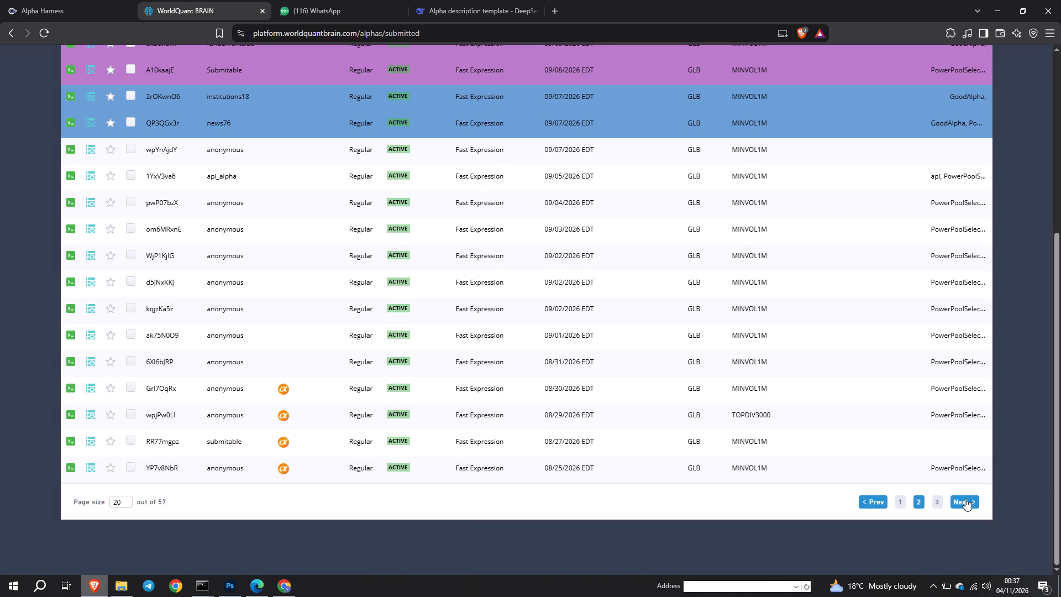
click(965, 499)
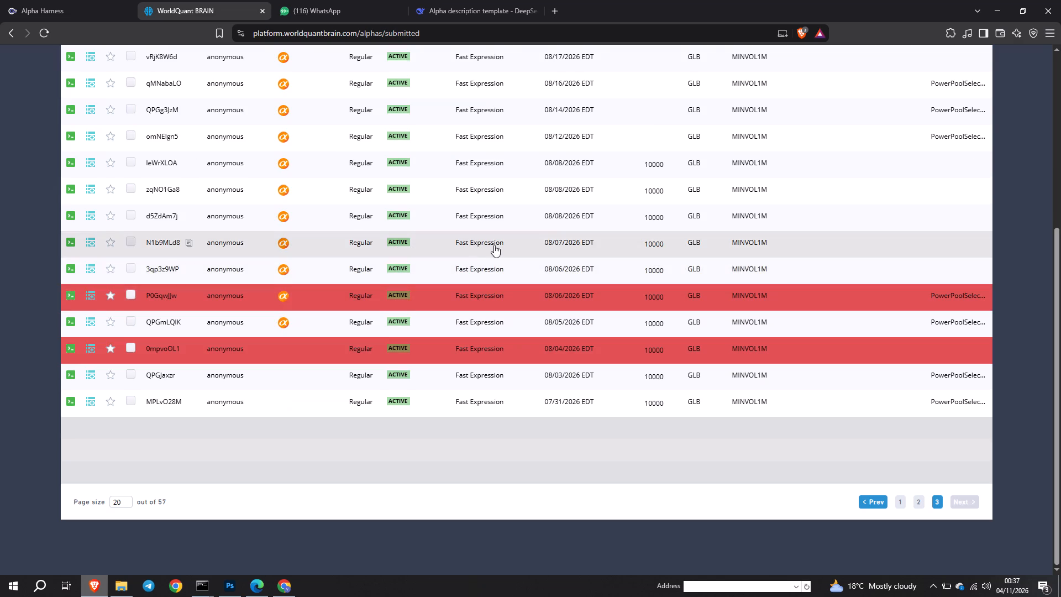
scroll(405, 287, up, 4)
click(305, 285)
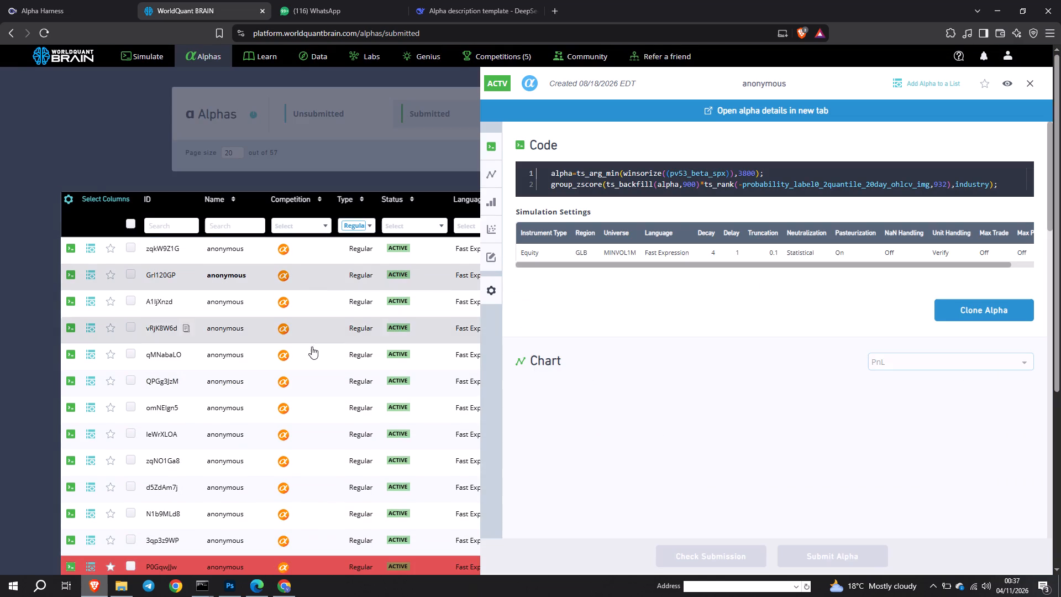
click(307, 249)
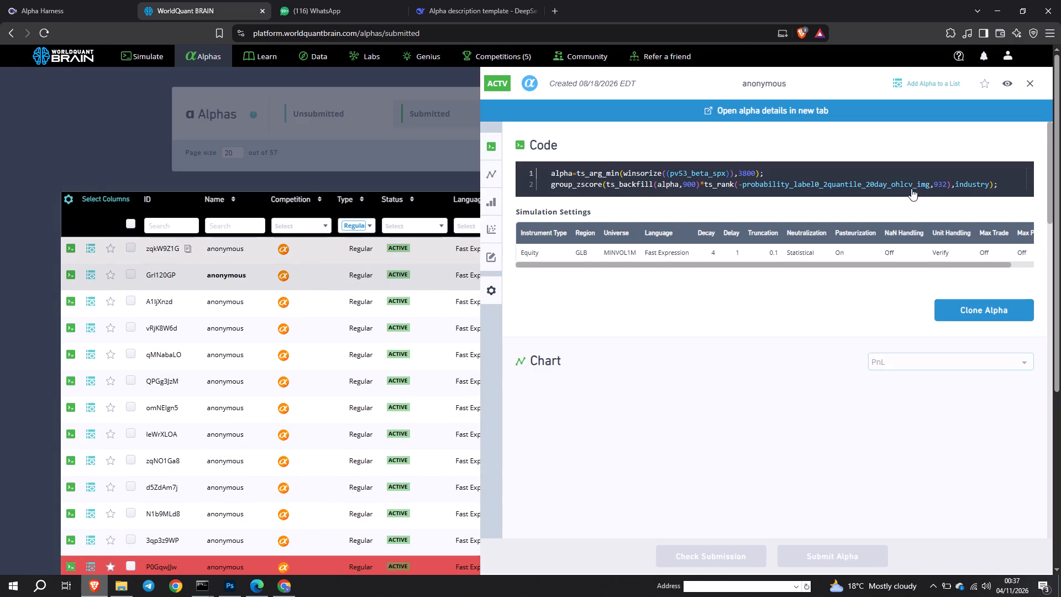
click(1034, 79)
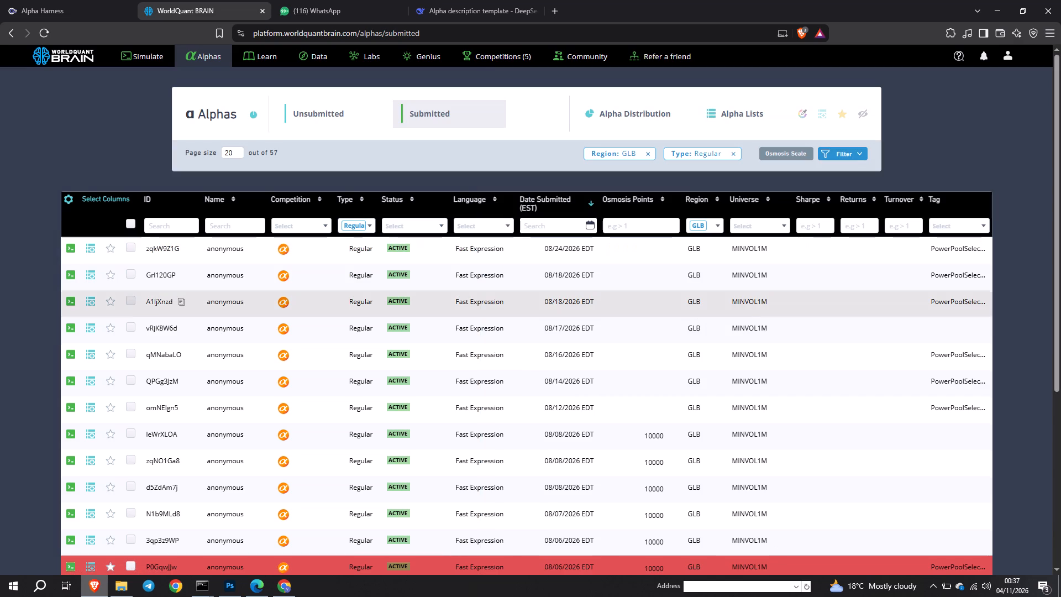
Return to page 2 of the submitted alphas and review the in-sample summary of alpha RR77mgpz.
scroll(408, 484, down, 6)
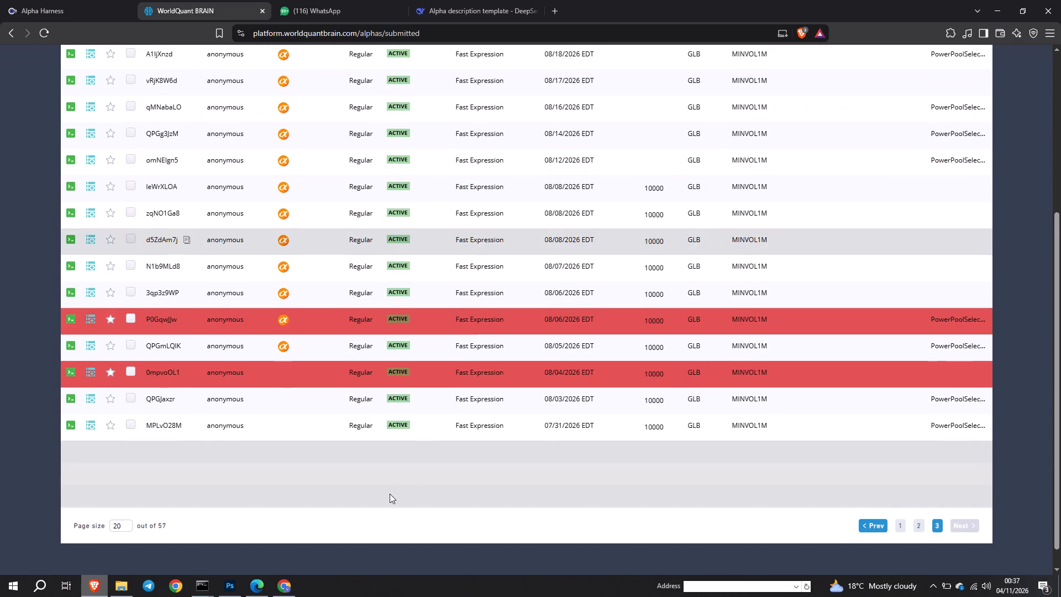
click(869, 499)
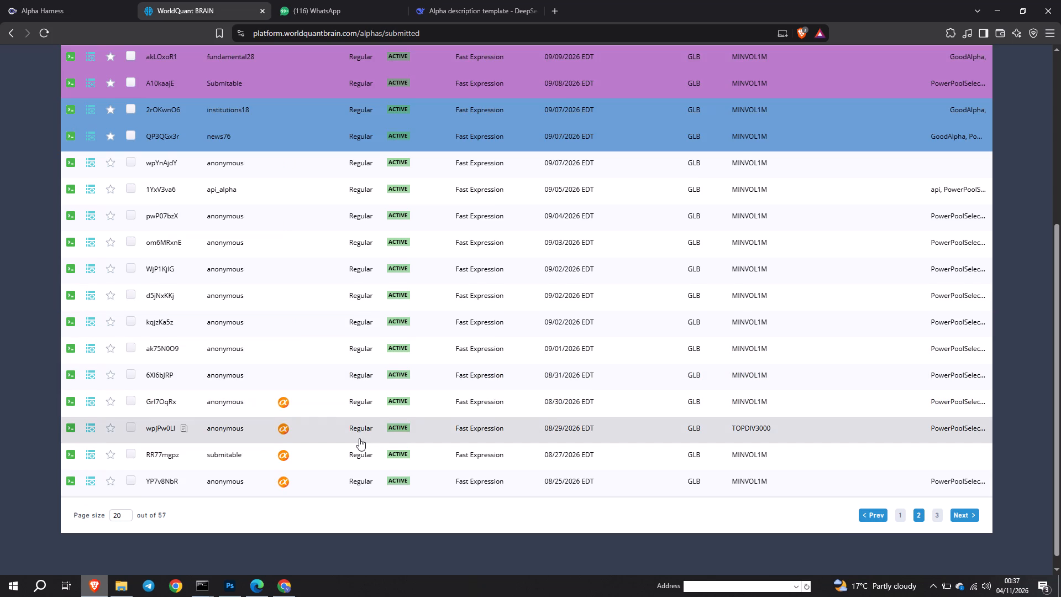
click(386, 448)
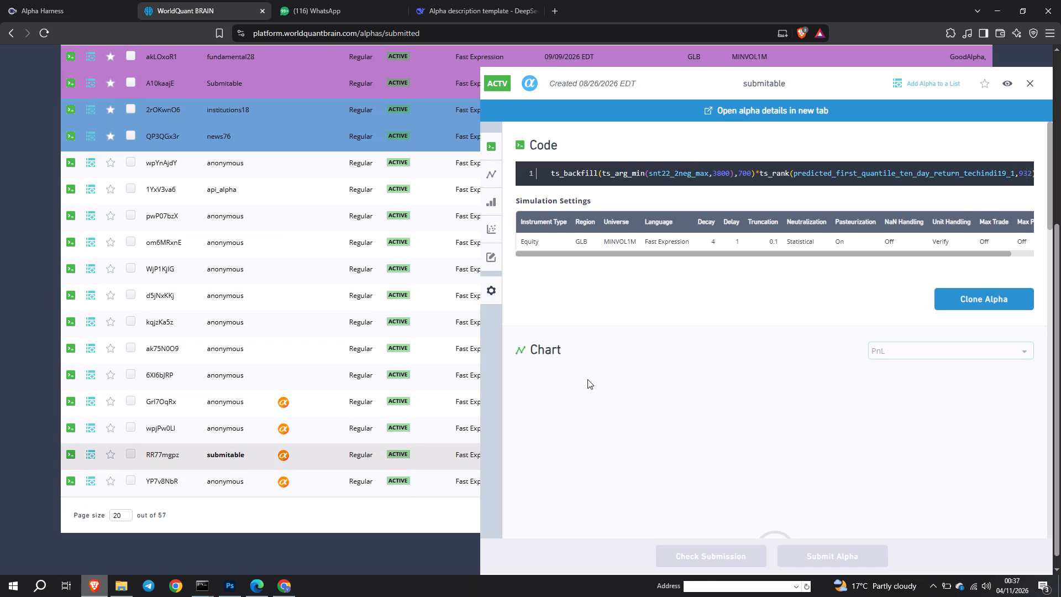
scroll(587, 379, down, 5)
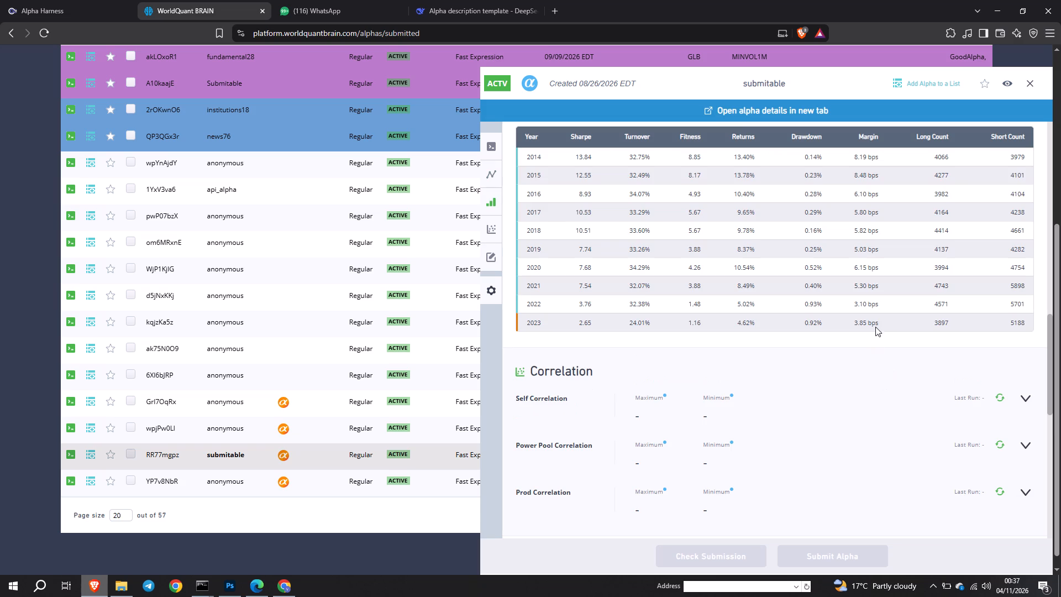
scroll(876, 322, up, 5)
click(981, 245)
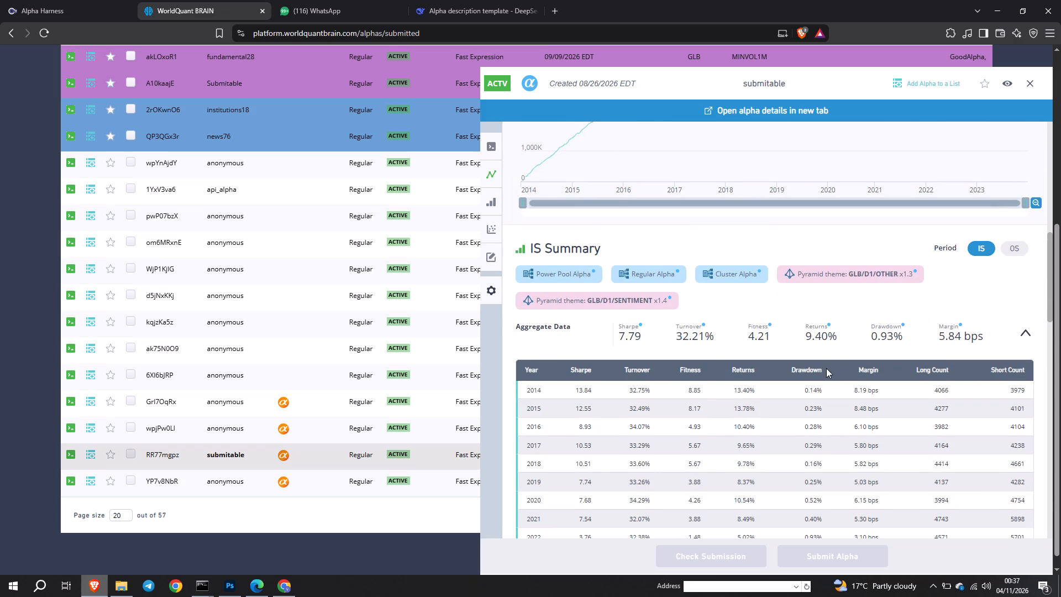
click(1038, 77)
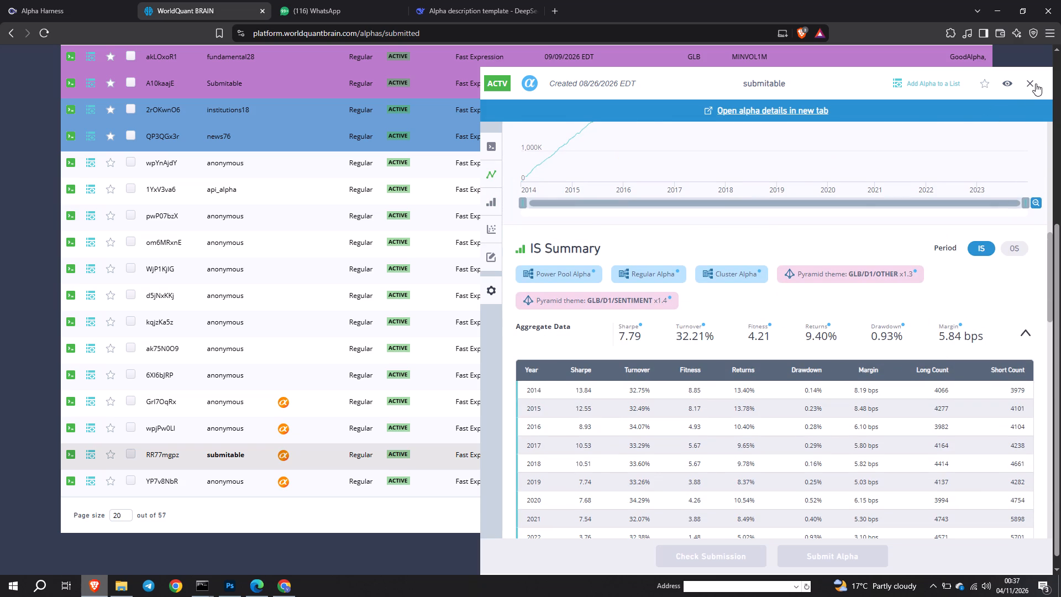
click(1036, 83)
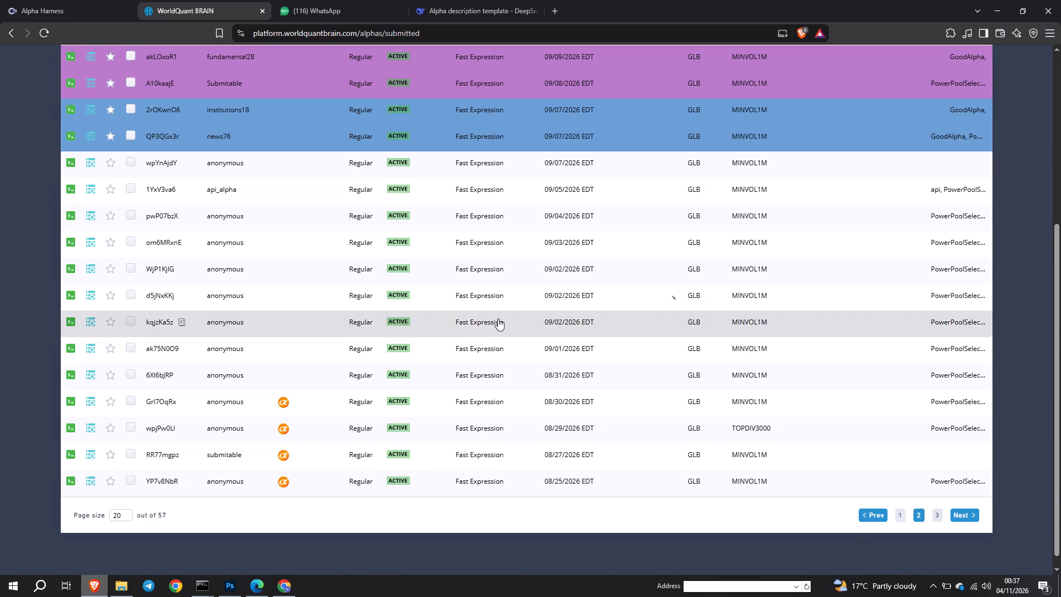
Open the submitted alpha fundamental28 and examine its yearly performance and in-sample (IS) summary.
scroll(475, 320, up, 2)
scroll(401, 427, up, 1)
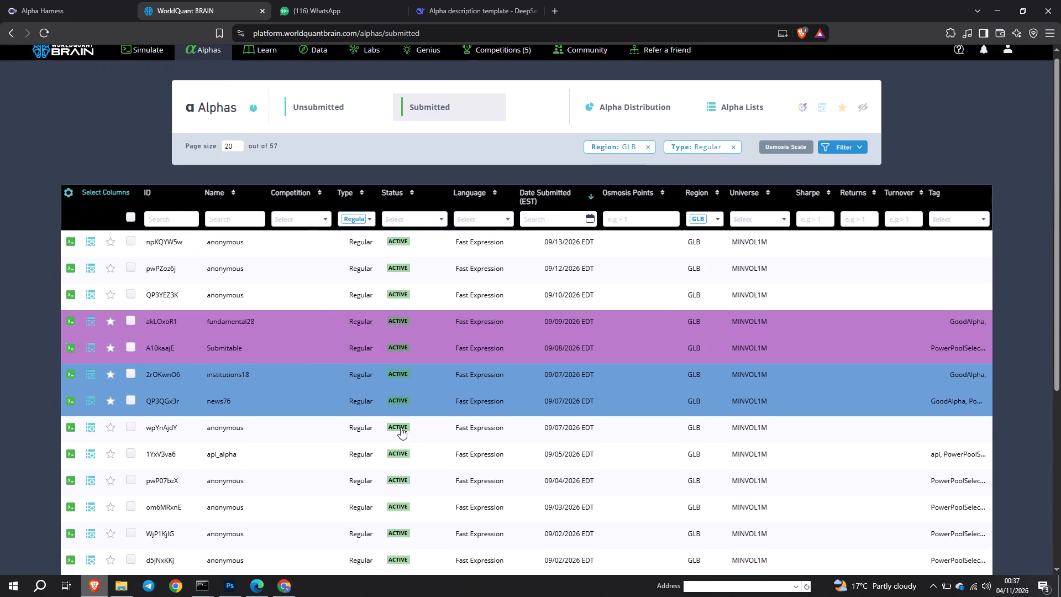
scroll(401, 427, up, 1)
click(364, 337)
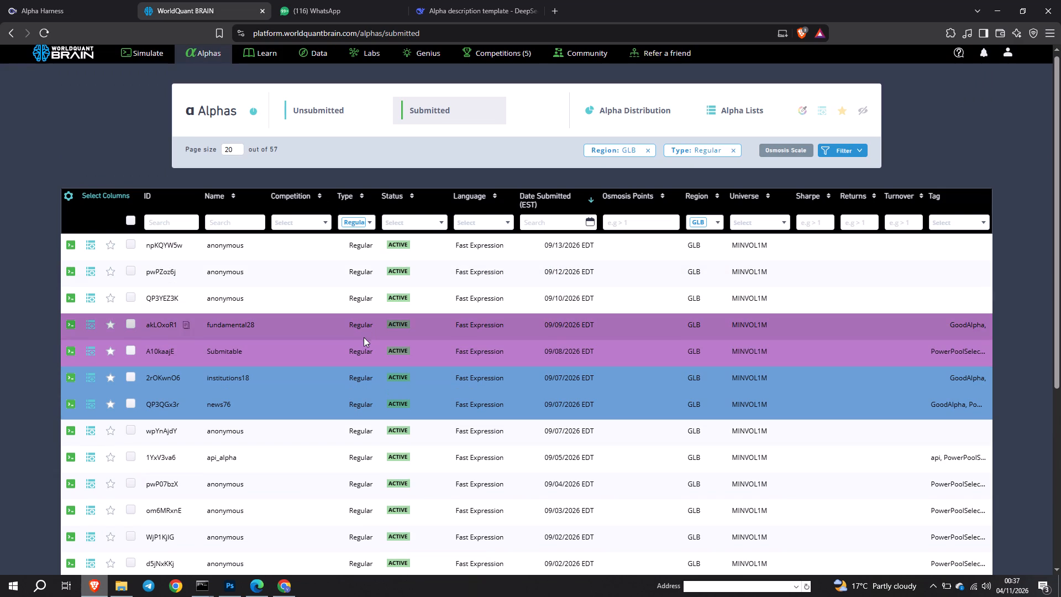
click(349, 323)
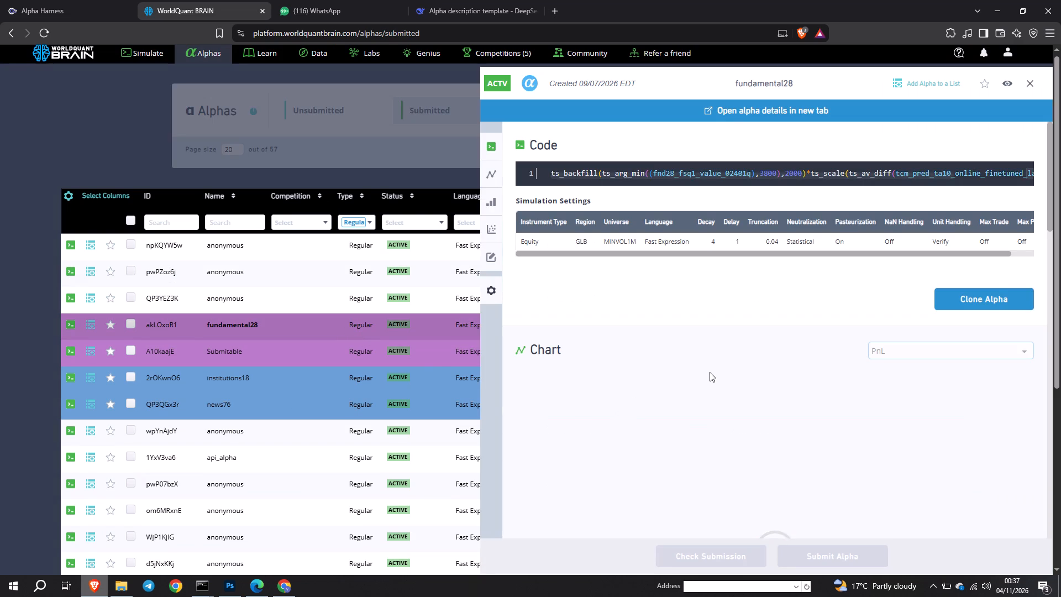
scroll(710, 372, down, 7)
click(972, 318)
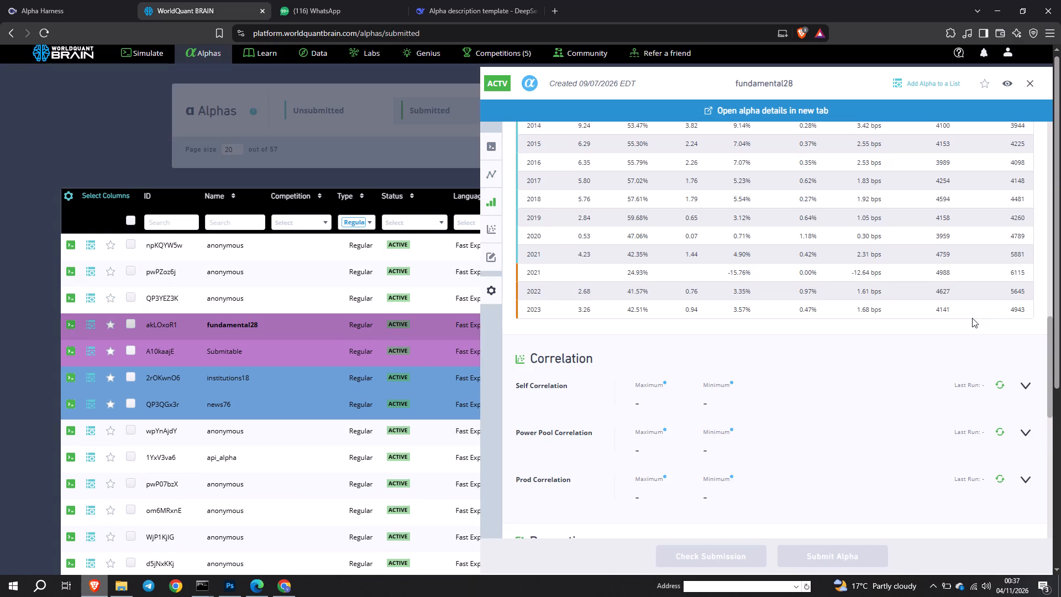
scroll(923, 386, down, 4)
scroll(923, 386, up, 5)
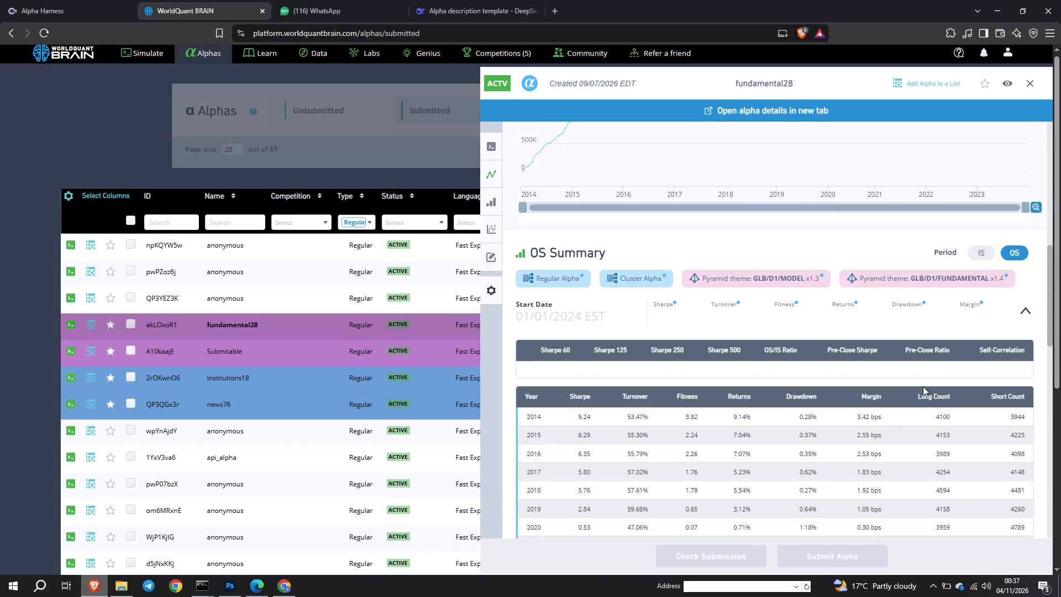
click(984, 256)
click(981, 260)
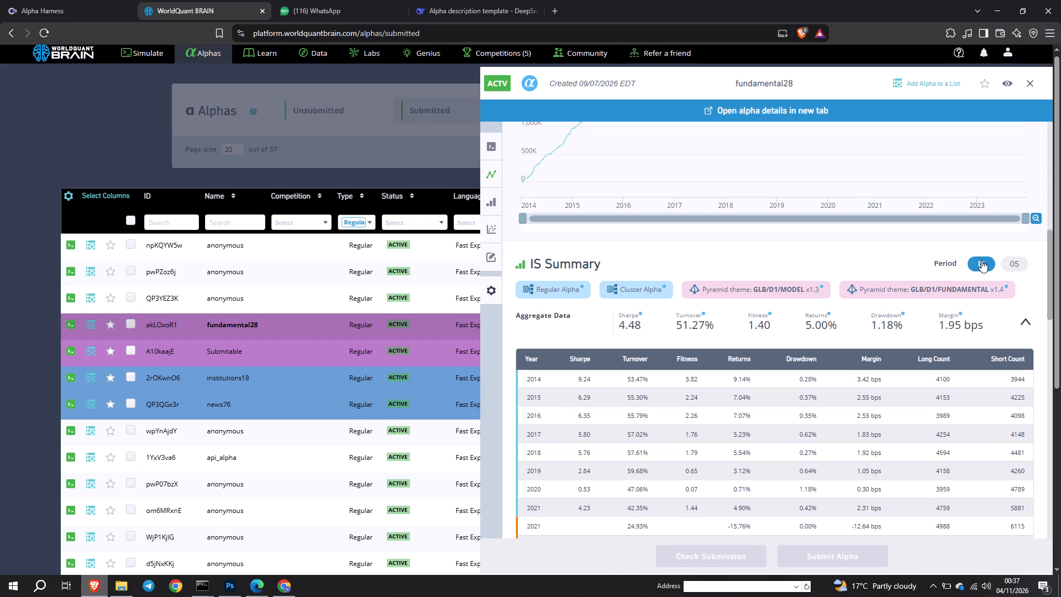
Review the in-sample performance of submitted alpha pwP07bzX, and close its details.
click(359, 474)
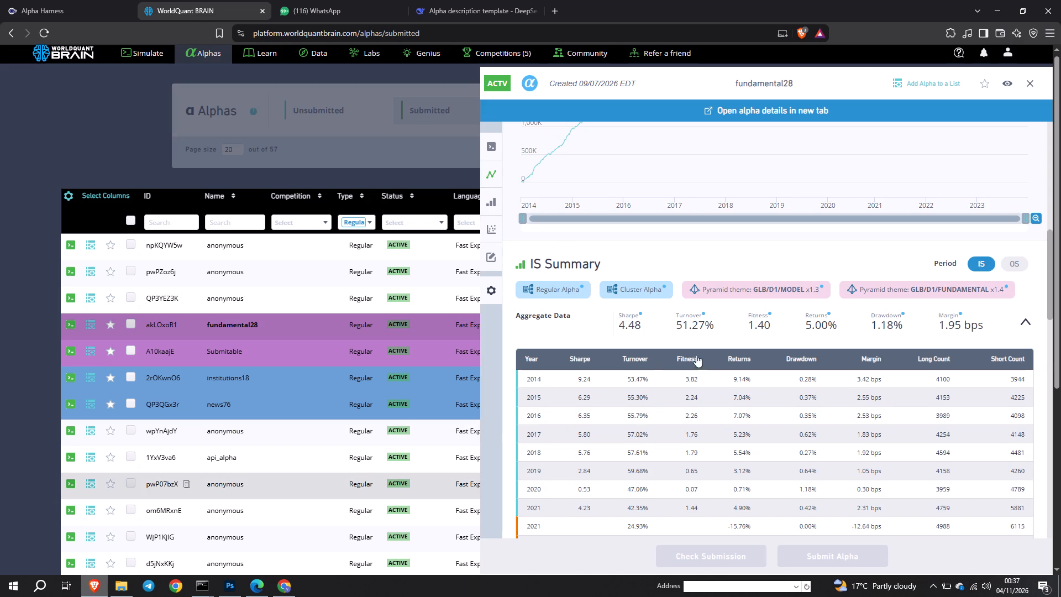
click(983, 237)
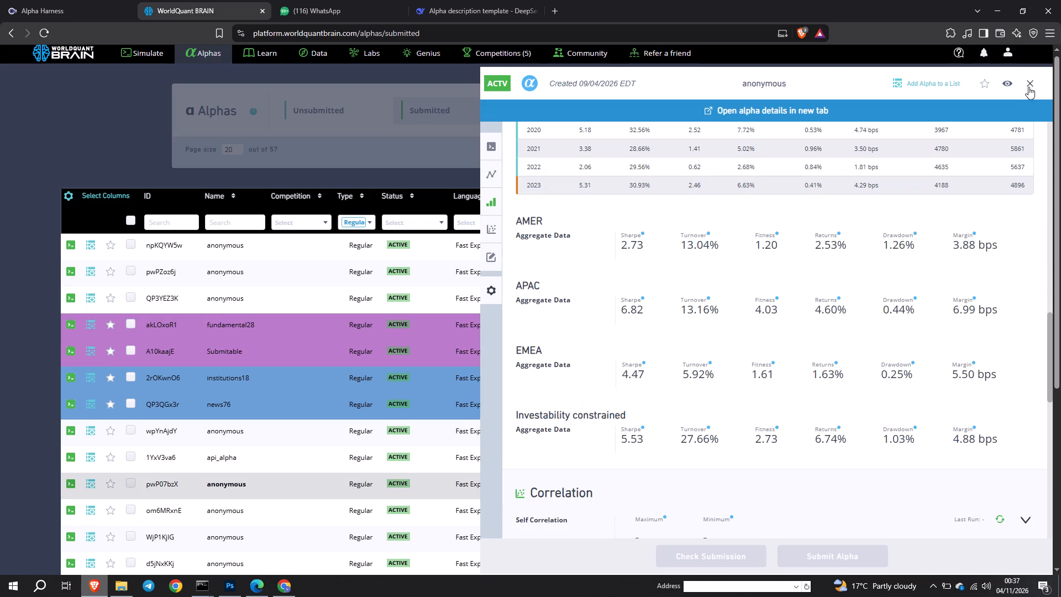
click(1029, 86)
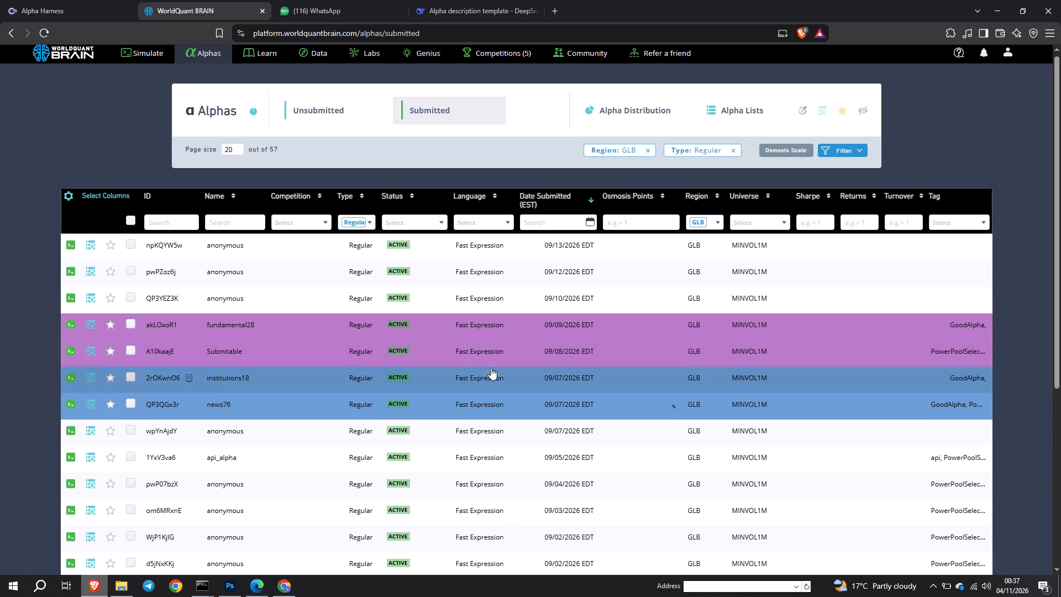
Review the in-sample summary of submitted alpha npKQYW5w, and close its details.
click(369, 255)
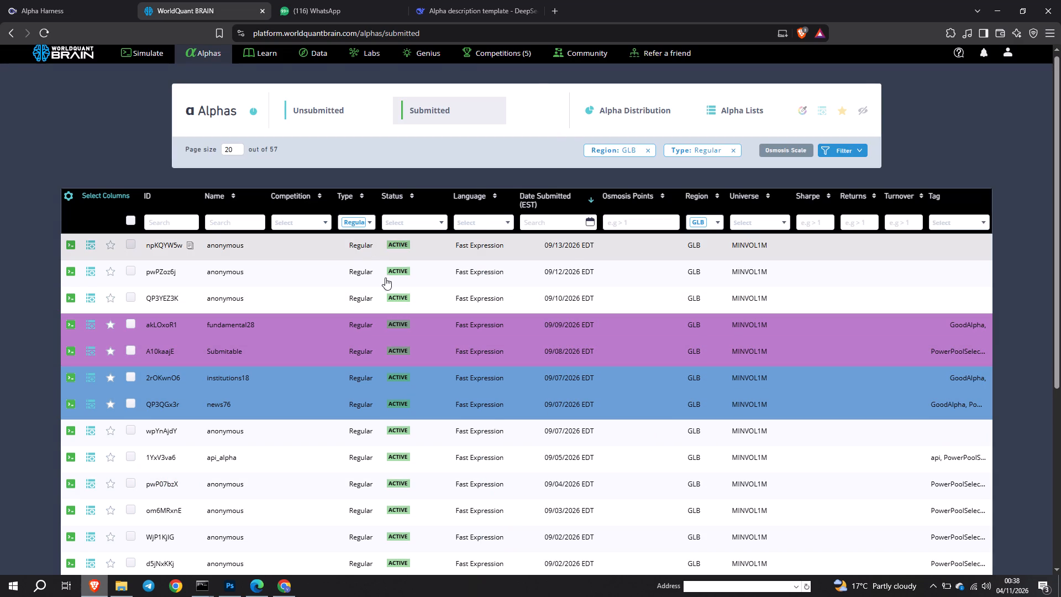
scroll(596, 439, down, 6)
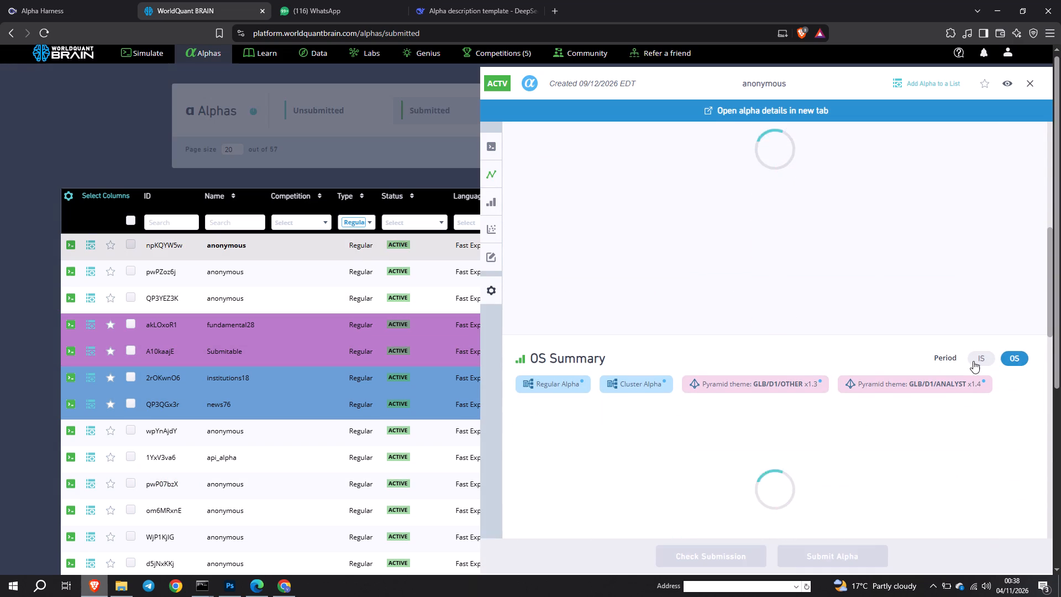
click(973, 361)
scroll(973, 361, up, 4)
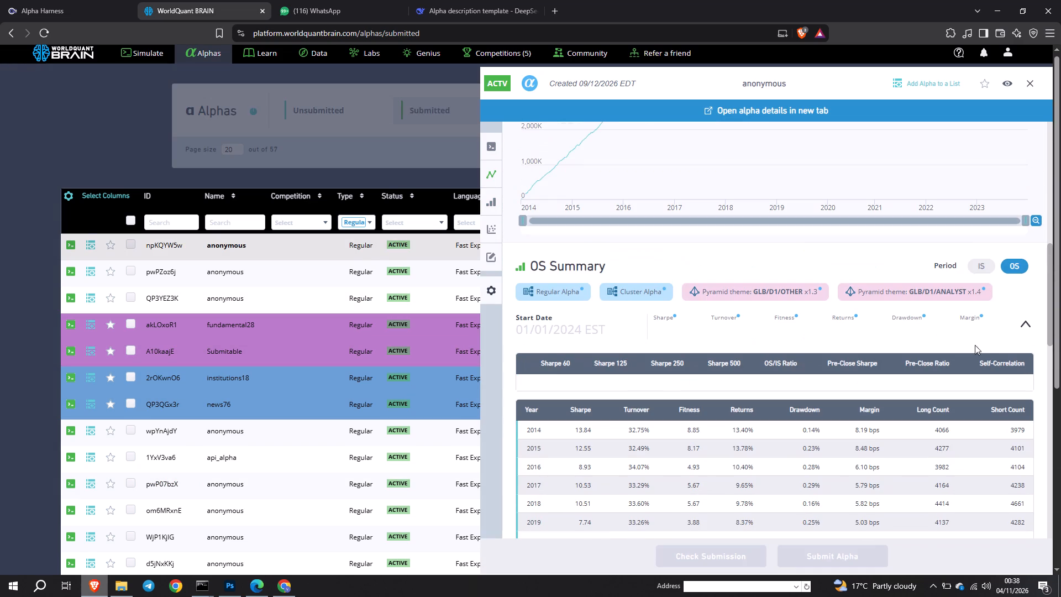
click(972, 265)
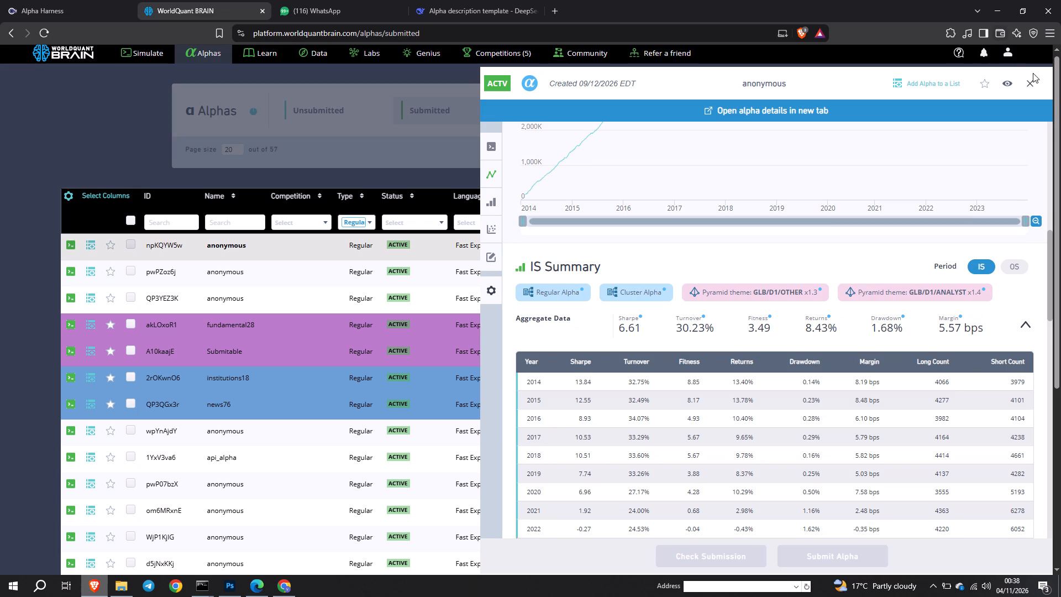
click(1029, 83)
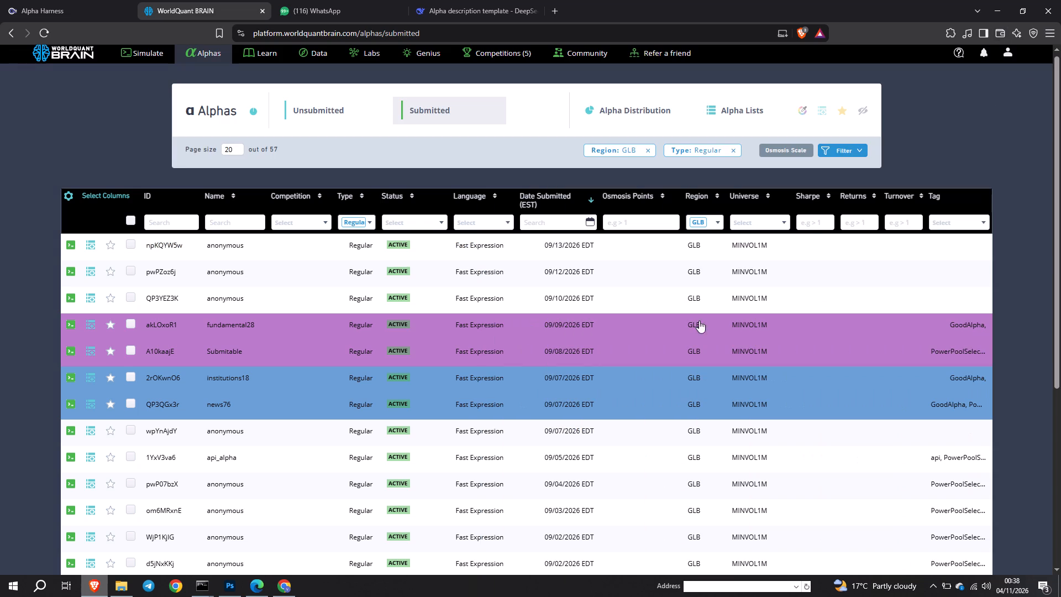
Go to page 1 of the submitted alphas and review the code, PnL chart and in-sample summary of alpha 78ZeXGr2.
scroll(515, 467, down, 5)
scroll(515, 467, up, 2)
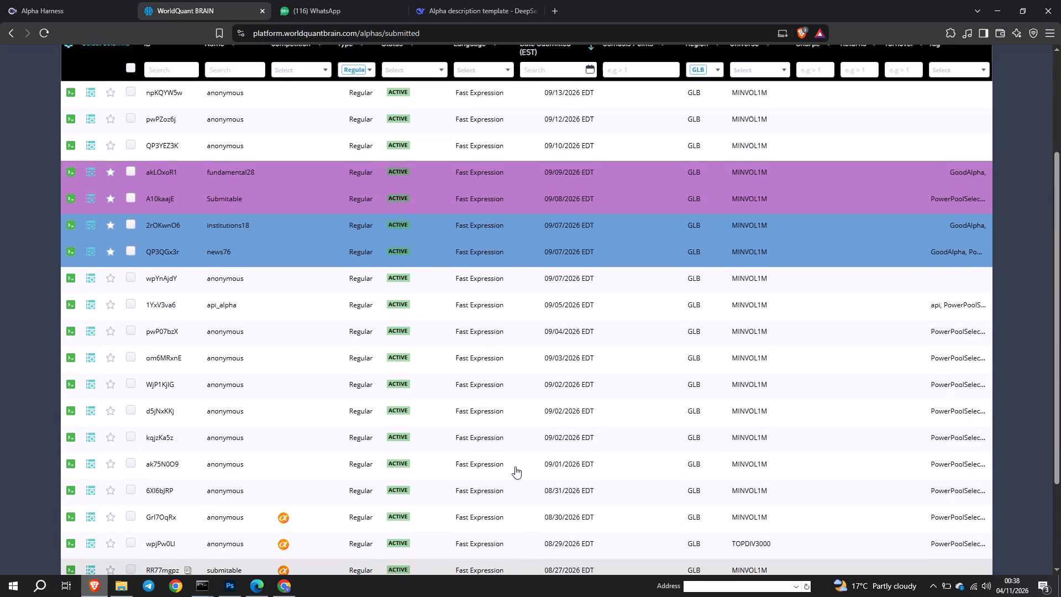
scroll(515, 467, up, 2)
scroll(635, 478, down, 5)
click(876, 502)
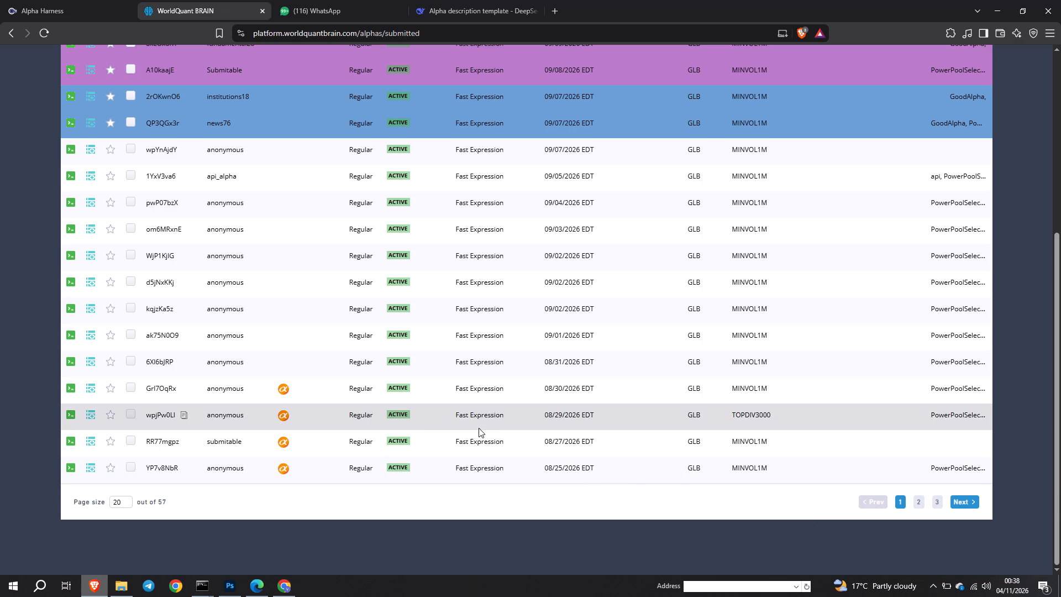
click(354, 414)
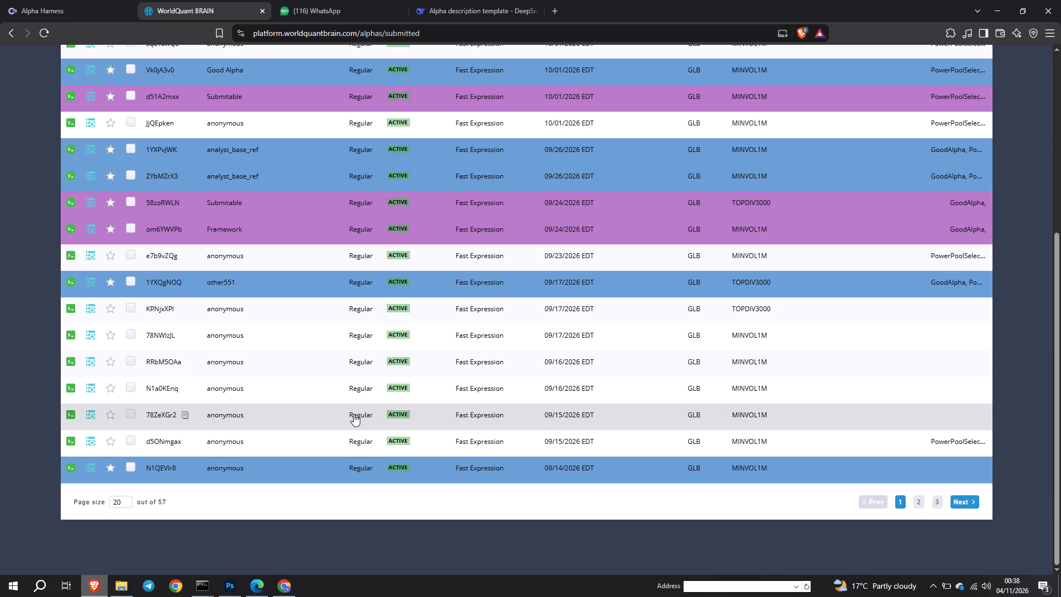
scroll(686, 373, down, 6)
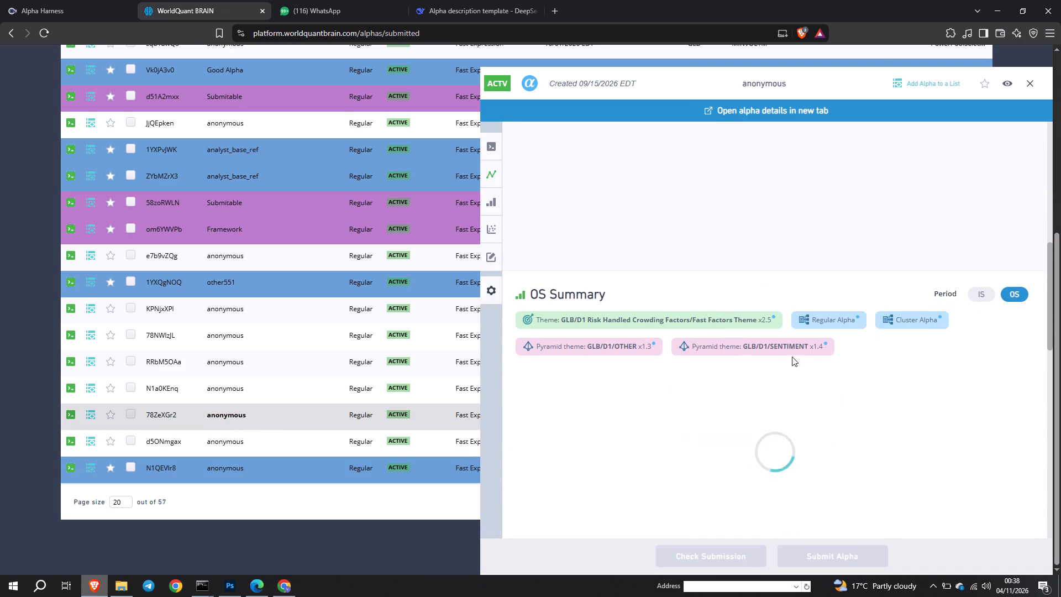
scroll(937, 329, down, 4)
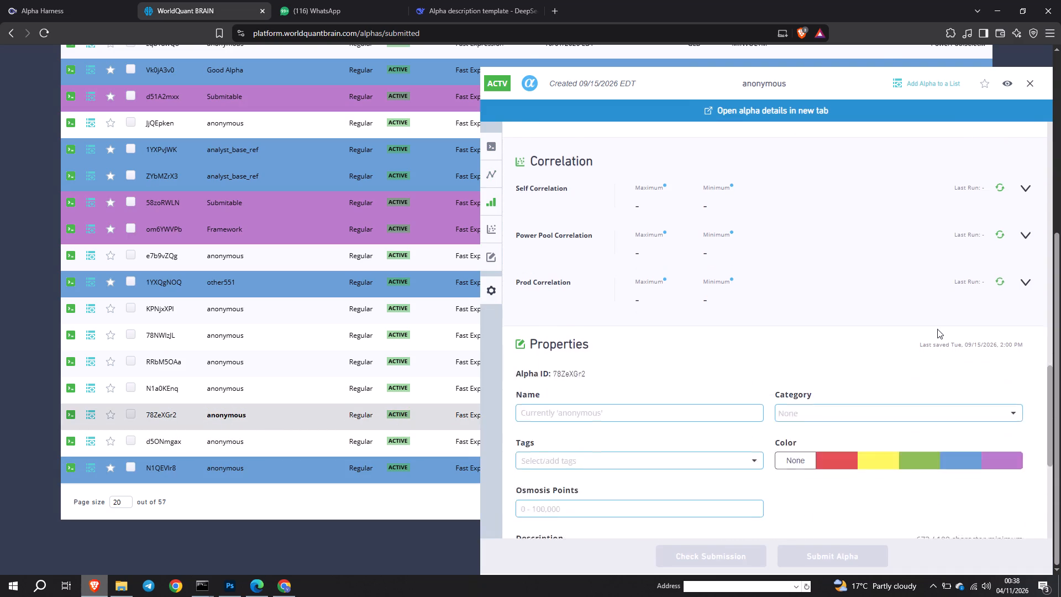
scroll(923, 447, down, 4)
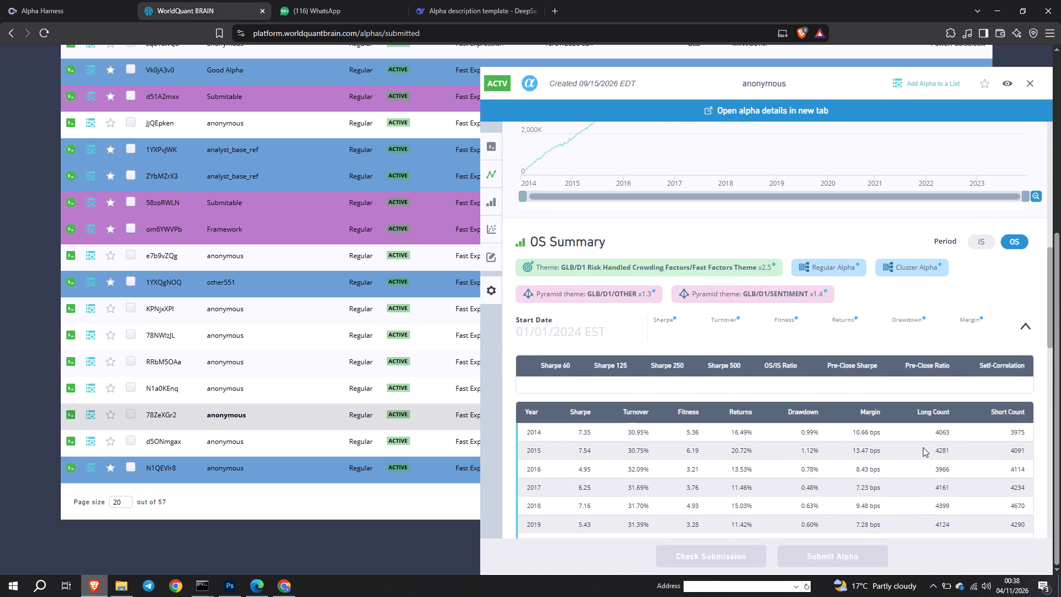
click(974, 257)
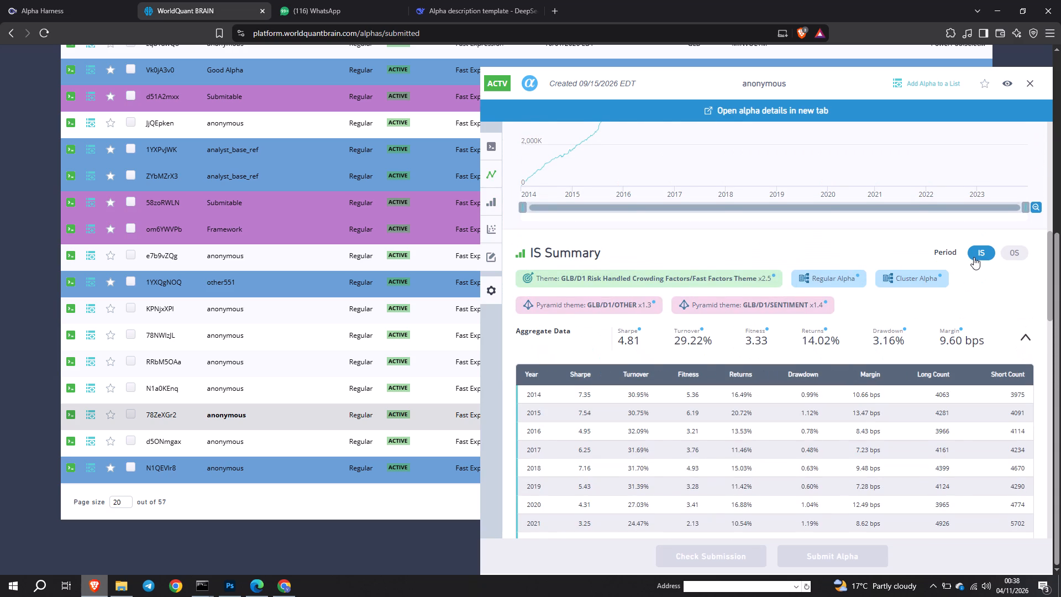
scroll(964, 154, up, 3)
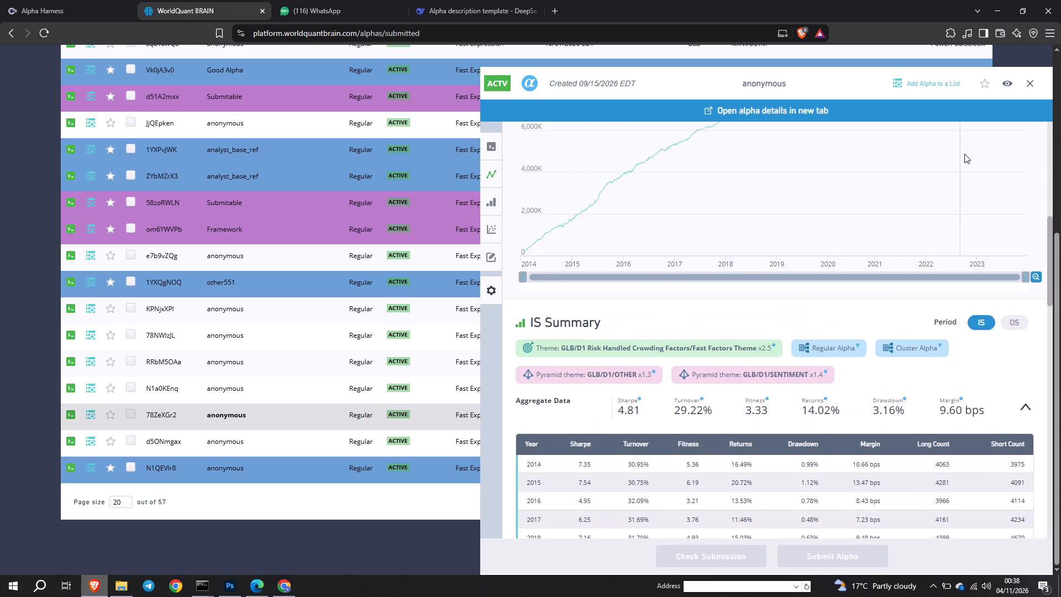
scroll(964, 154, up, 5)
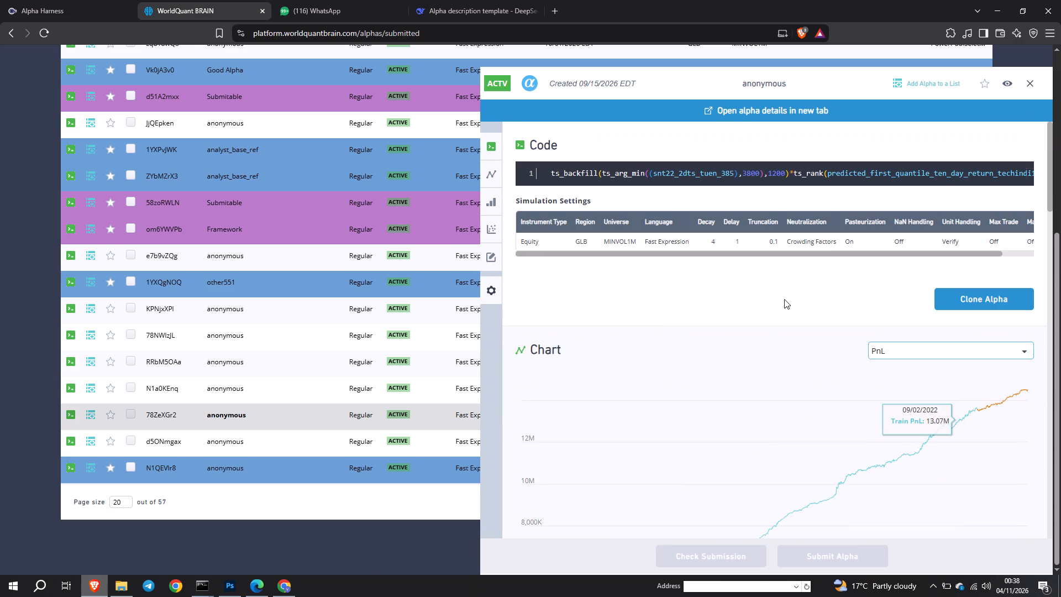
scroll(784, 299, down, 5)
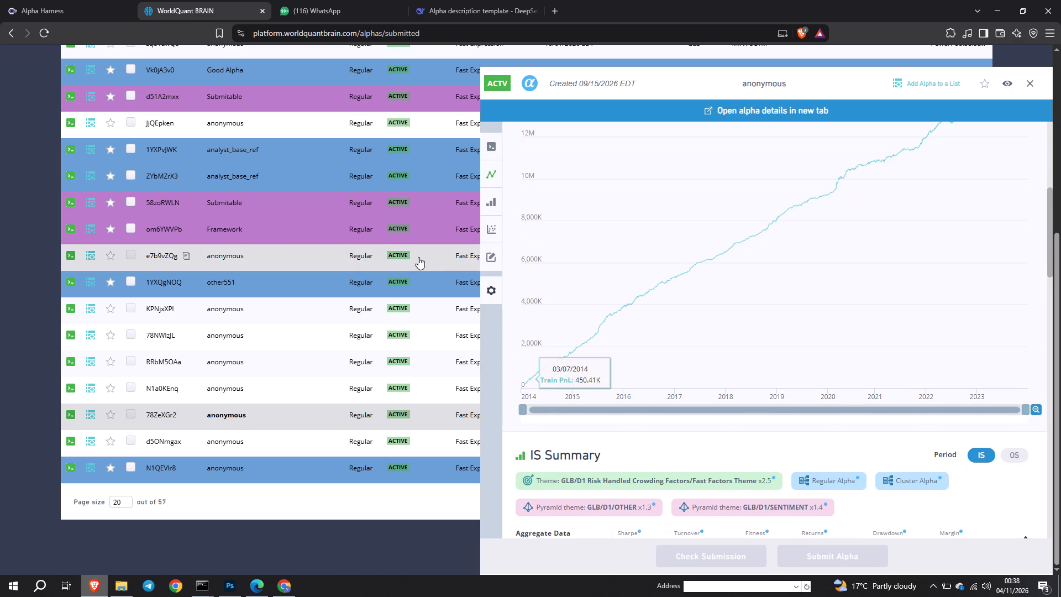
Review the in-sample summary of submitted alpha e7b9vZQg, and close its details.
click(349, 254)
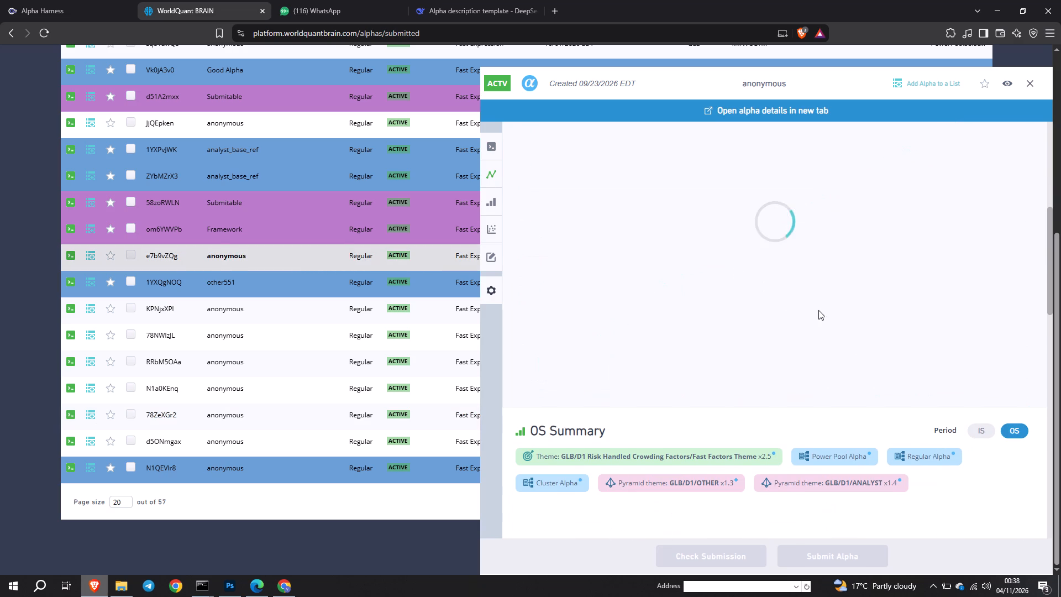
click(981, 433)
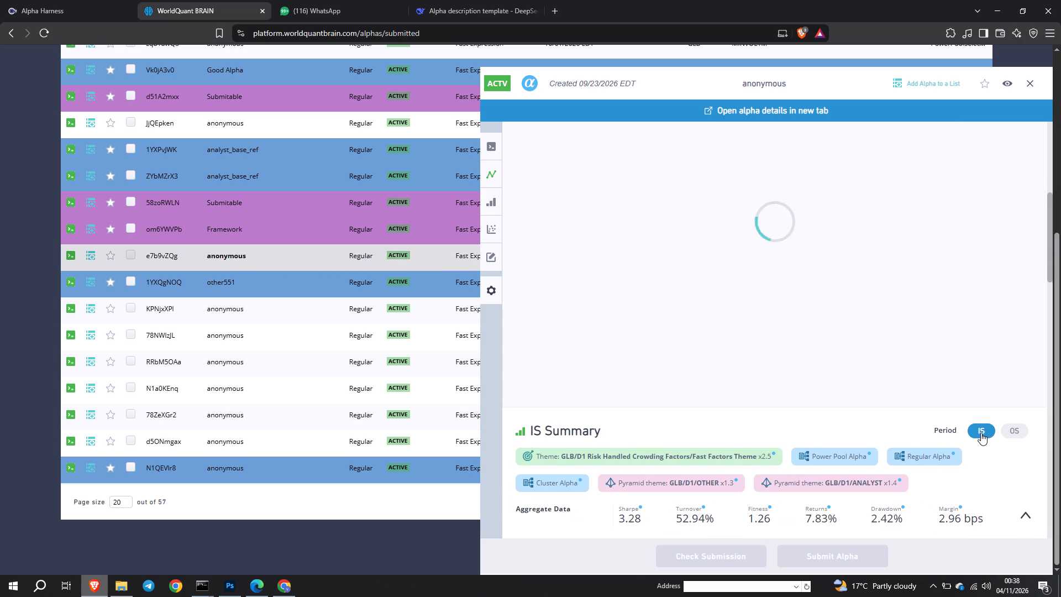
scroll(840, 435, up, 1)
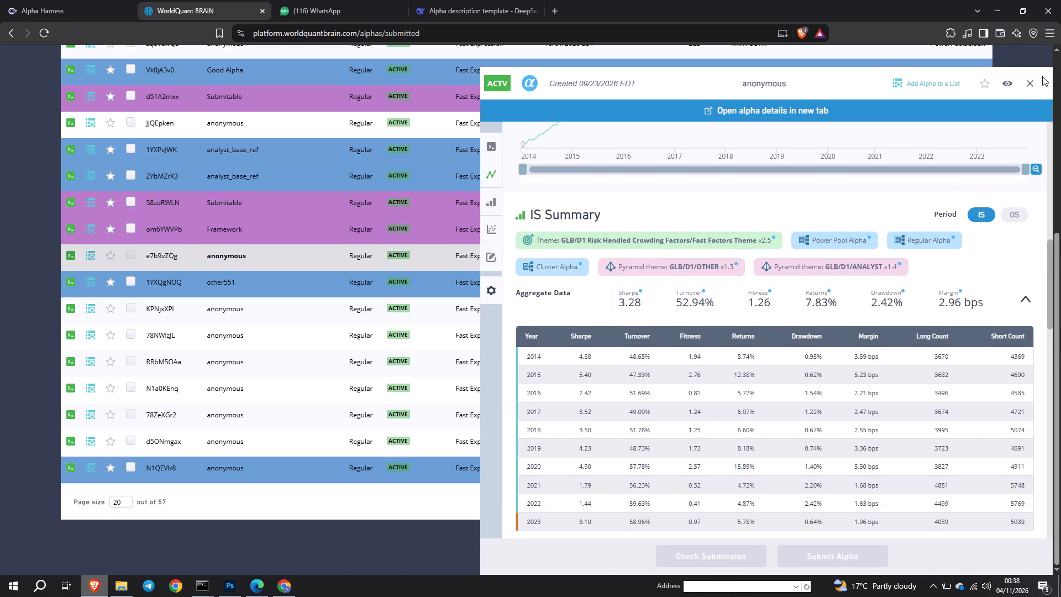
click(1030, 83)
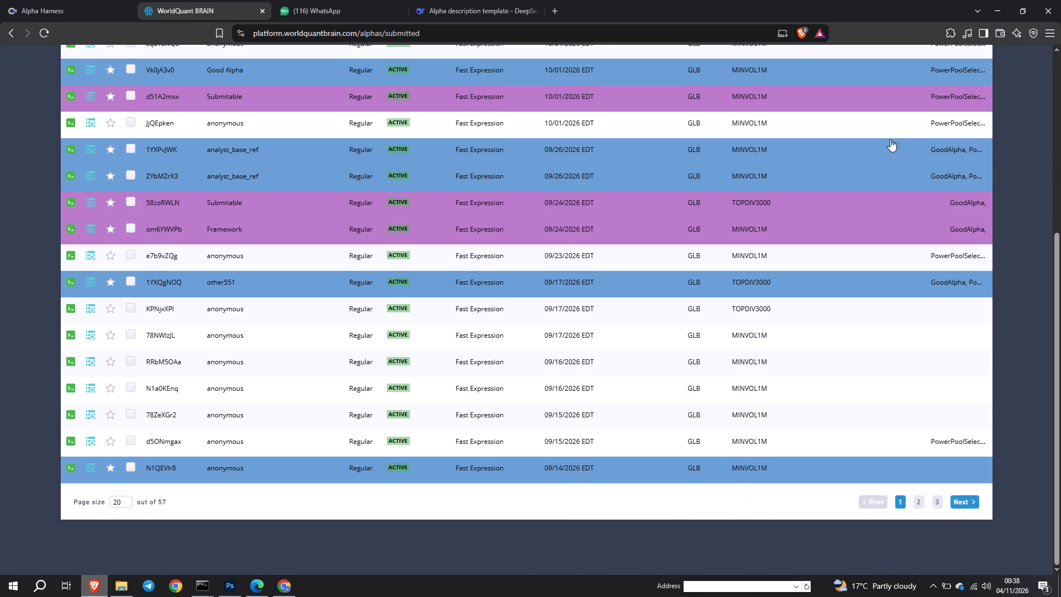
Review the yearly performance and in-sample summary of submitted analyst_base_ref alpha ZYbMZrX3, and close its details.
click(485, 169)
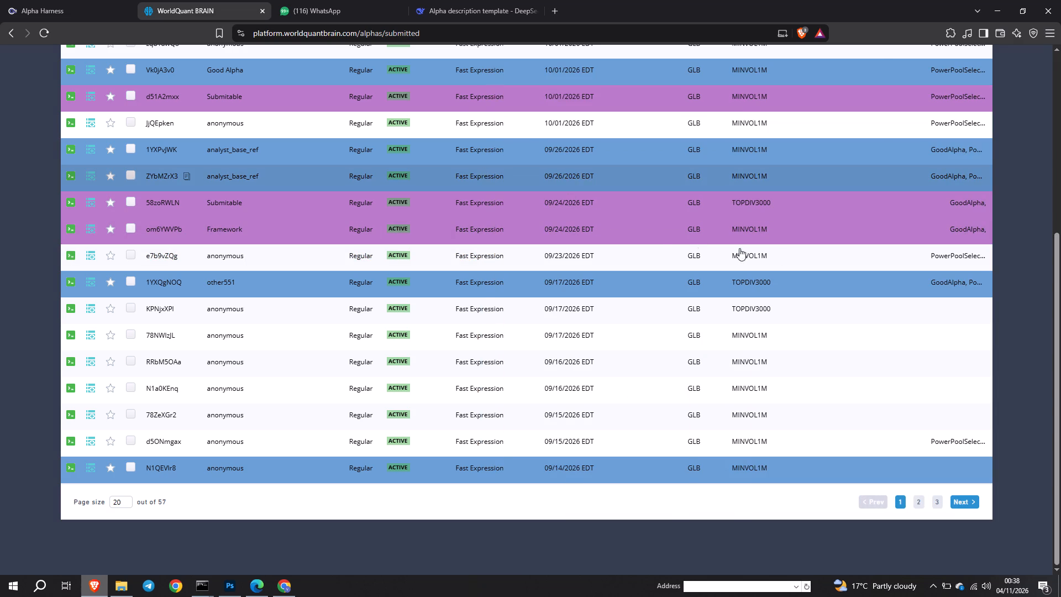
scroll(844, 427, down, 5)
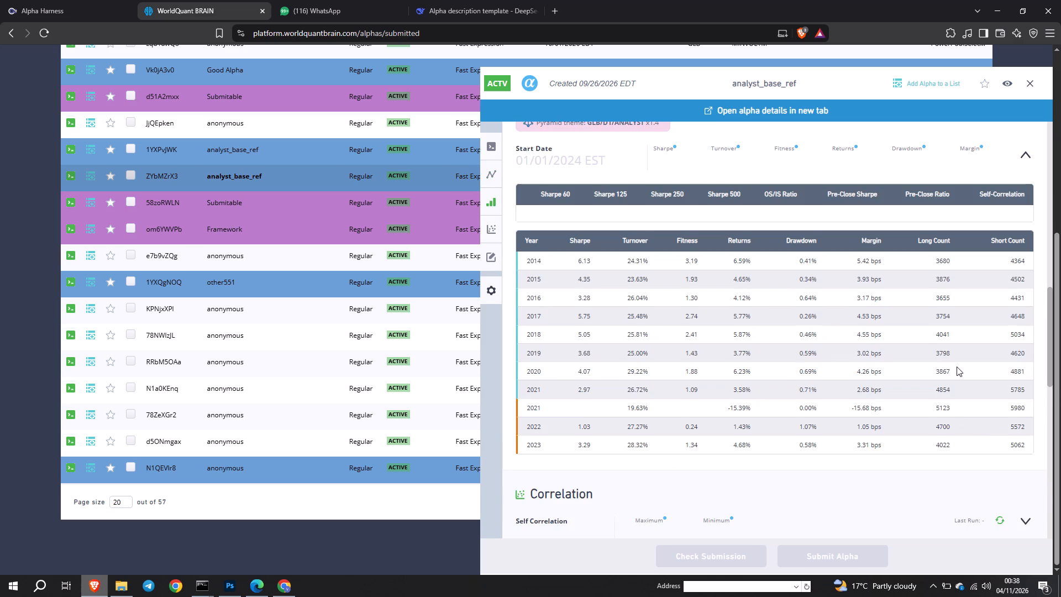
click(984, 393)
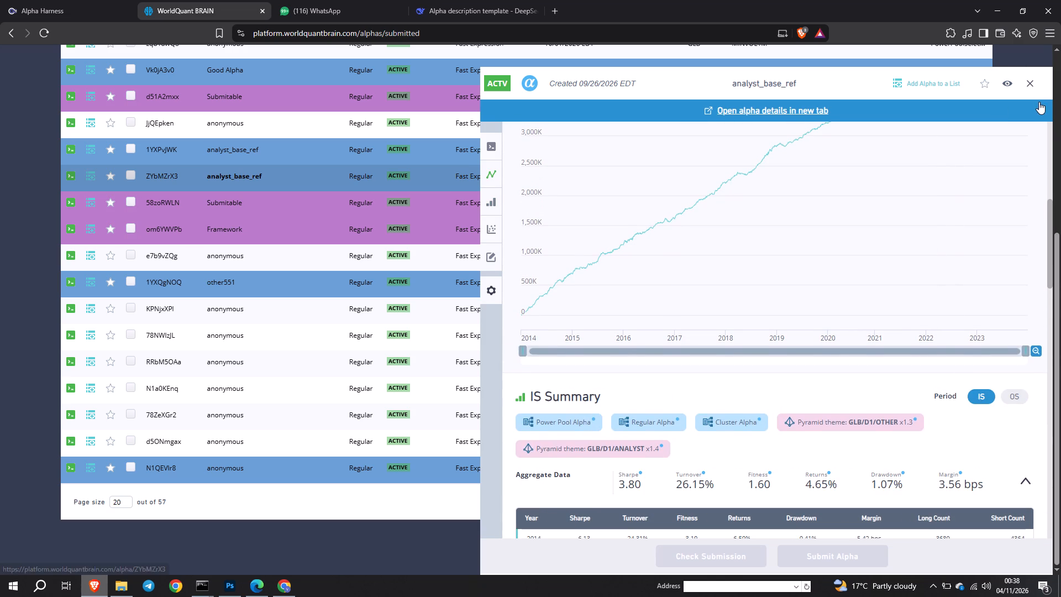
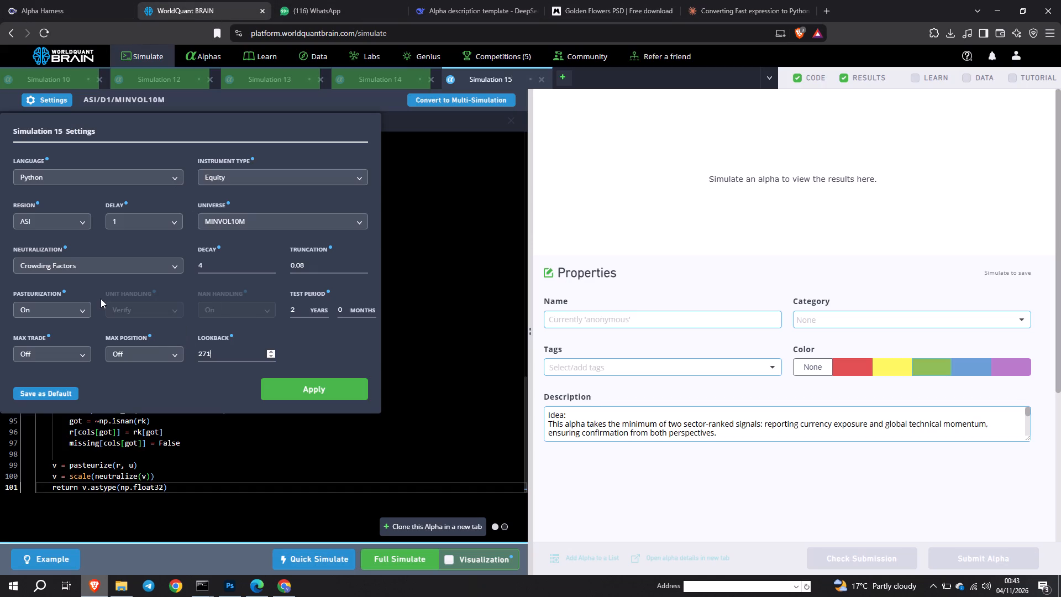
click(293, 389)
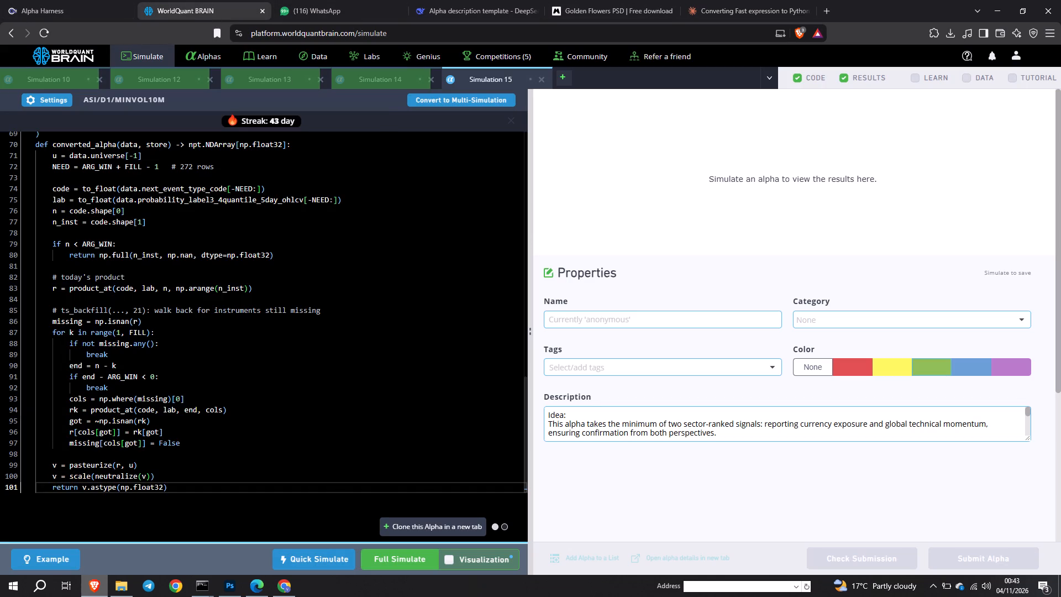
Run a full simulation of the Python alpha in Simulation 15.
click(377, 551)
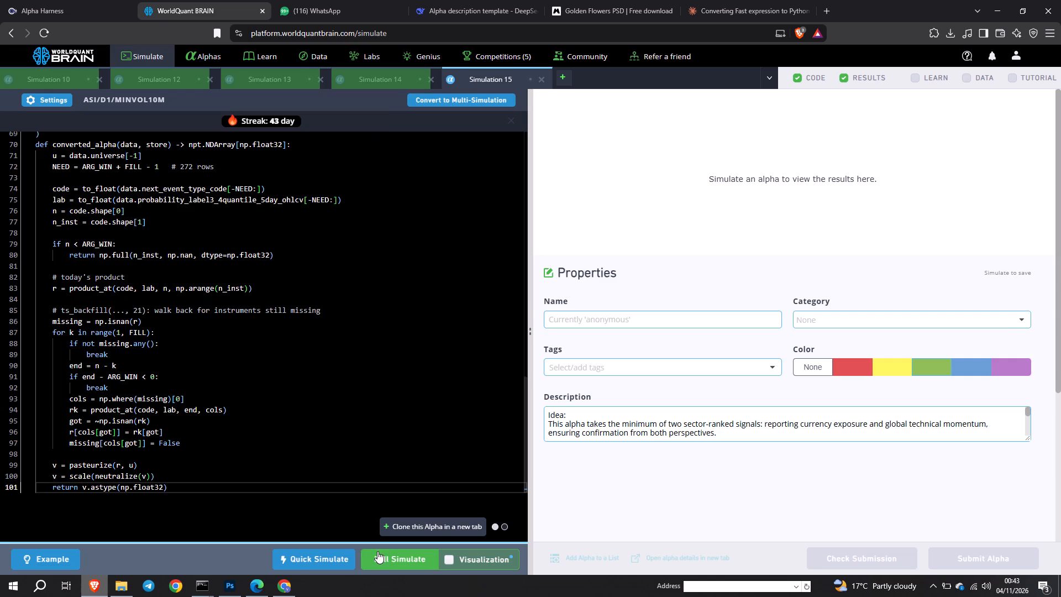
Cancel the running simulation of the accrual_factor_score_change_1fy expression in Simulation 10.
click(96, 78)
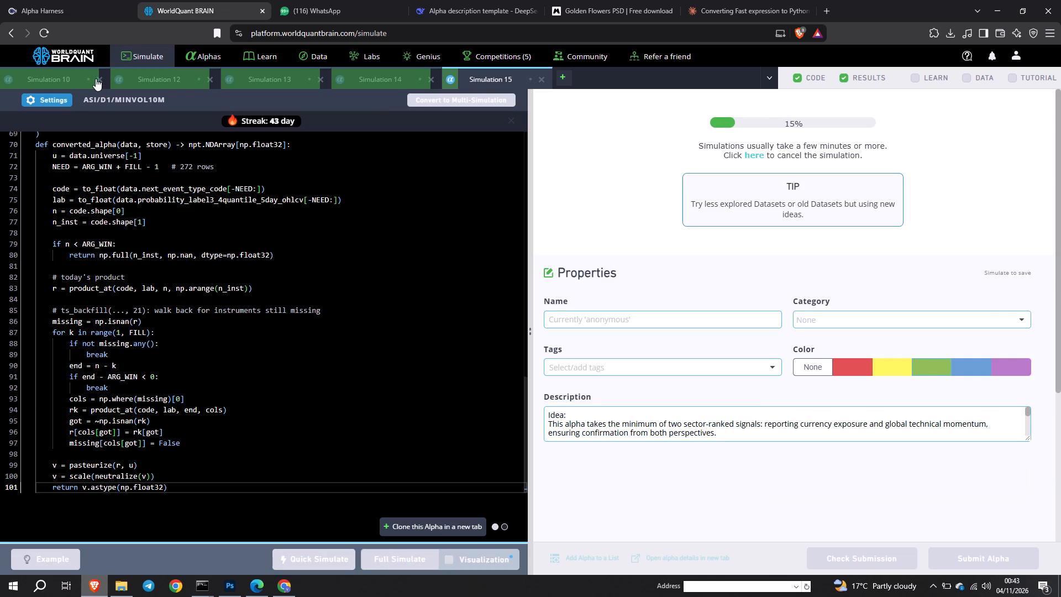
click(98, 80)
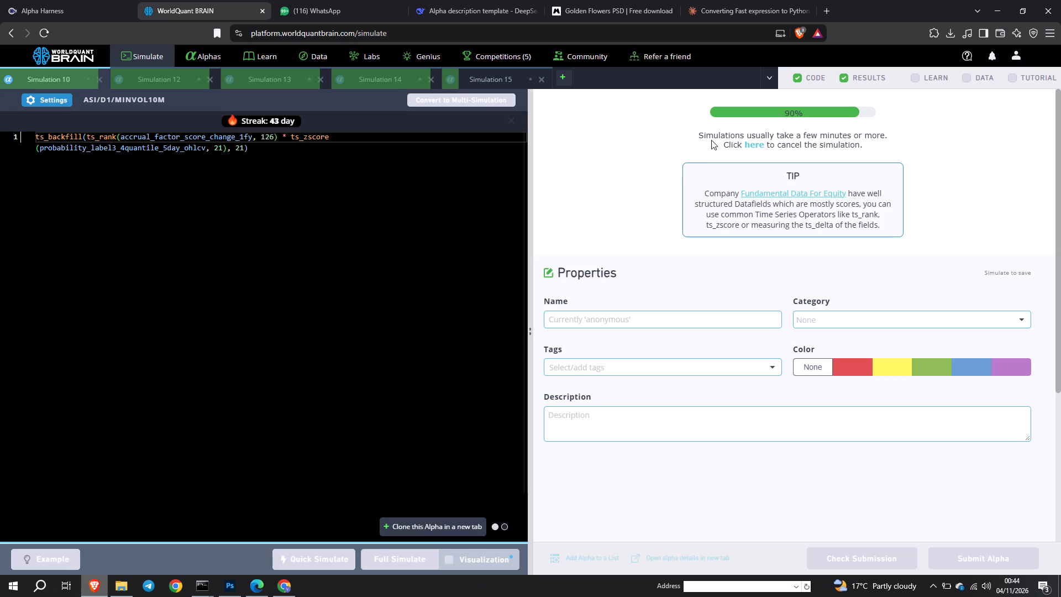
click(753, 142)
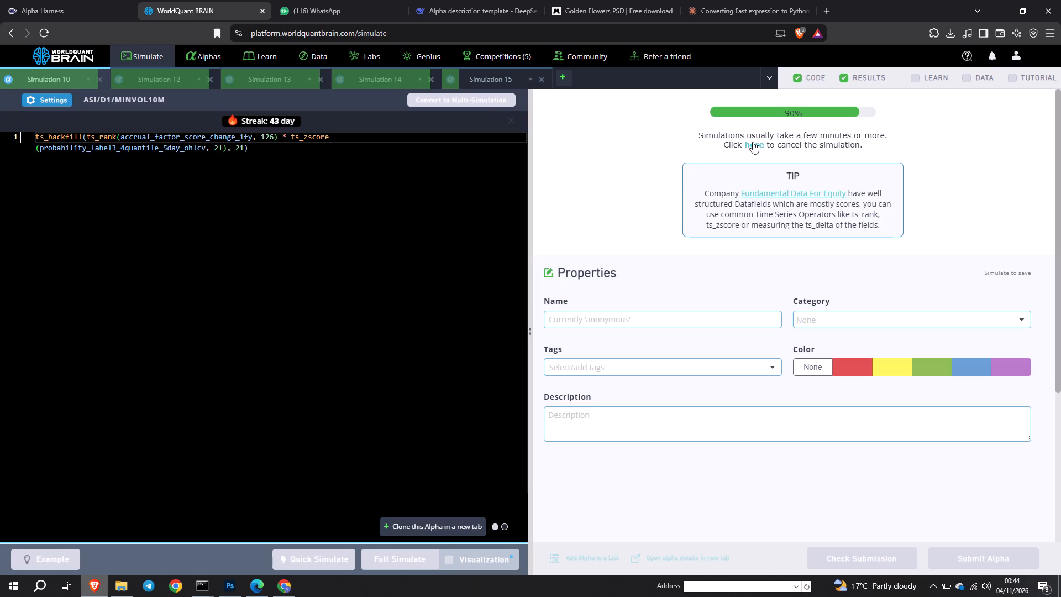
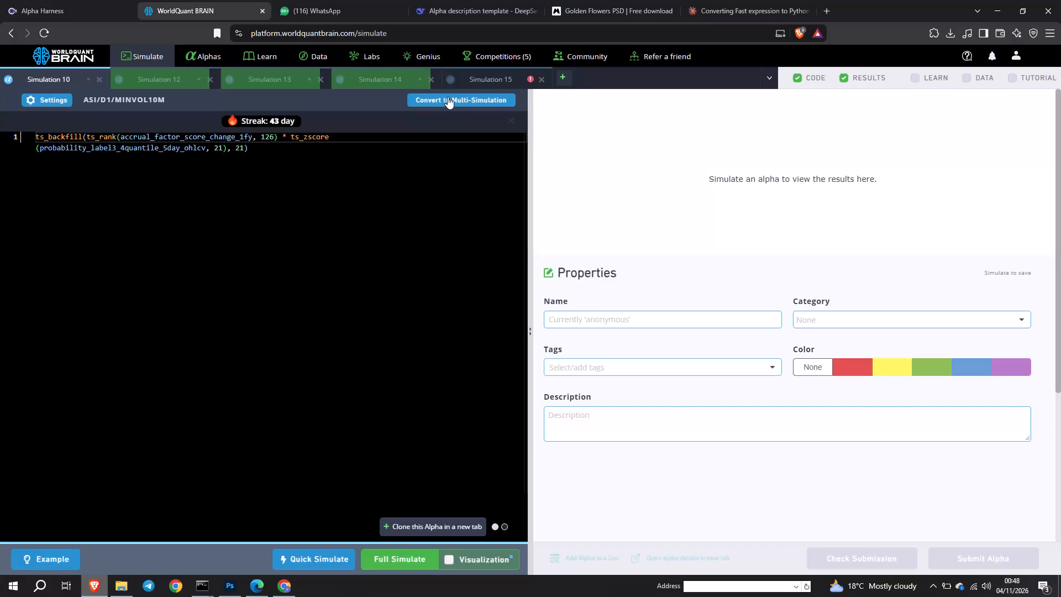
Run the full simulation of the Python alpha in Simulation 15 again.
click(486, 78)
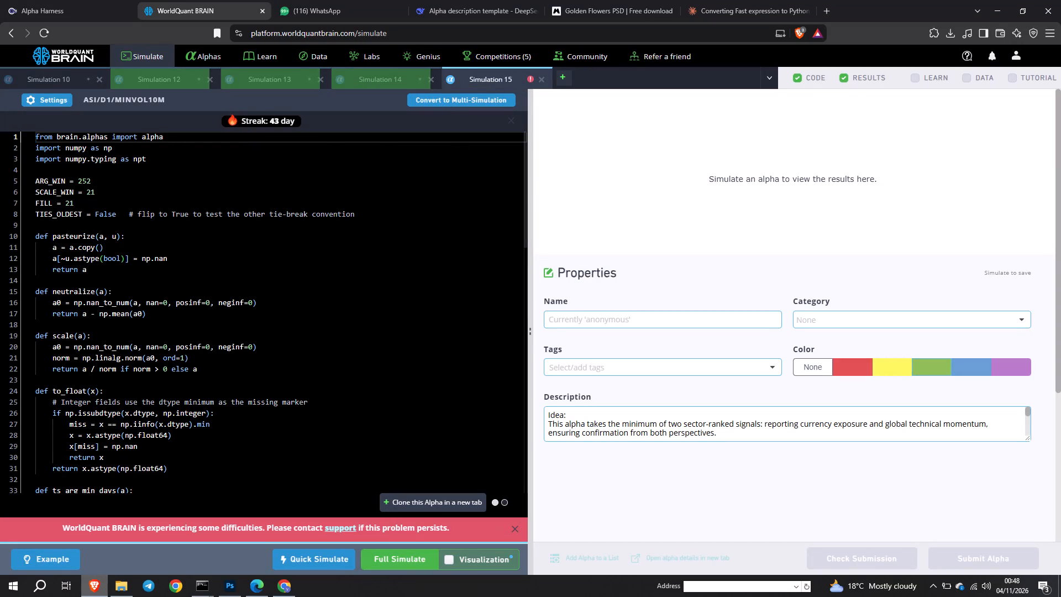
click(369, 554)
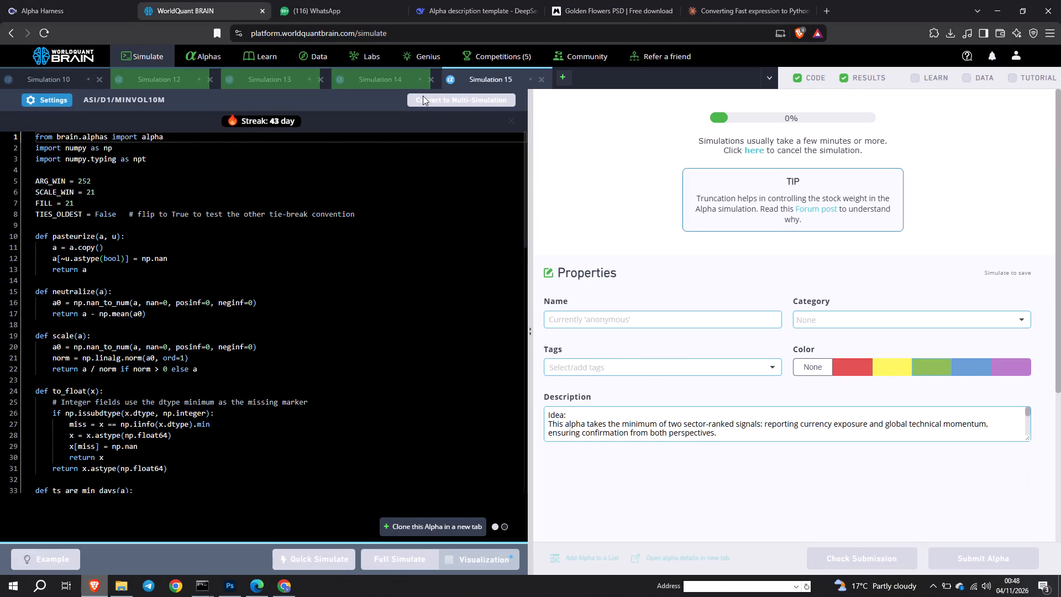
Close the Simulation 10 and Simulation 12 tabs, discarding their unsimulated code.
click(103, 80)
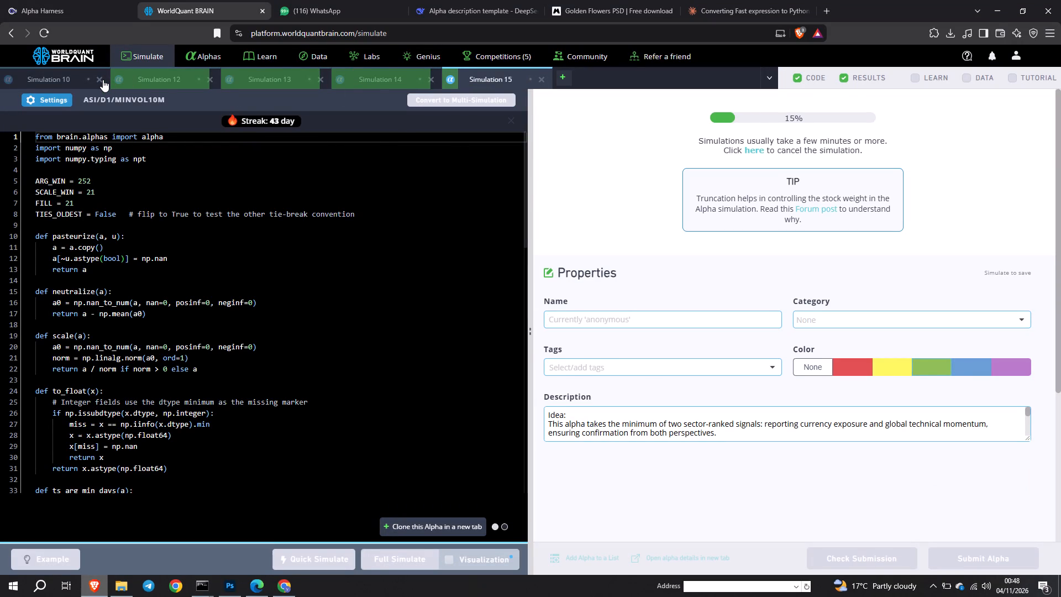
click(103, 80)
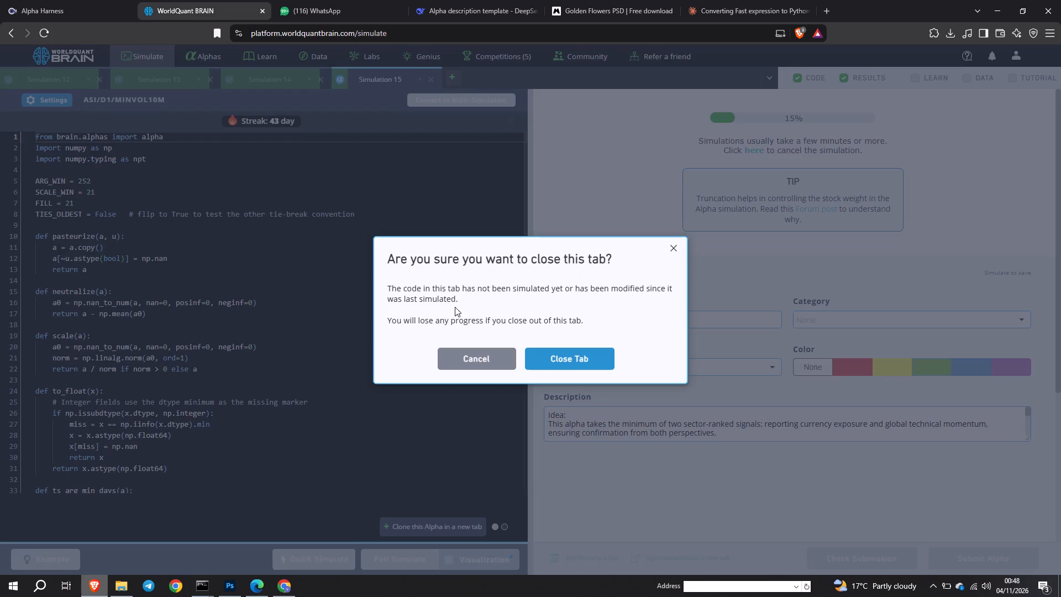
click(554, 357)
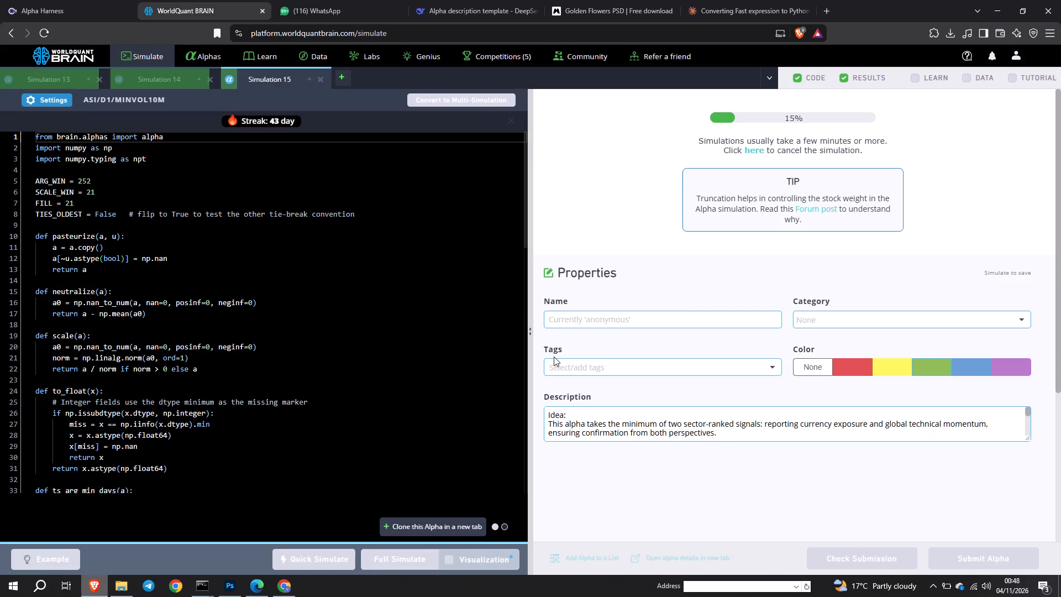
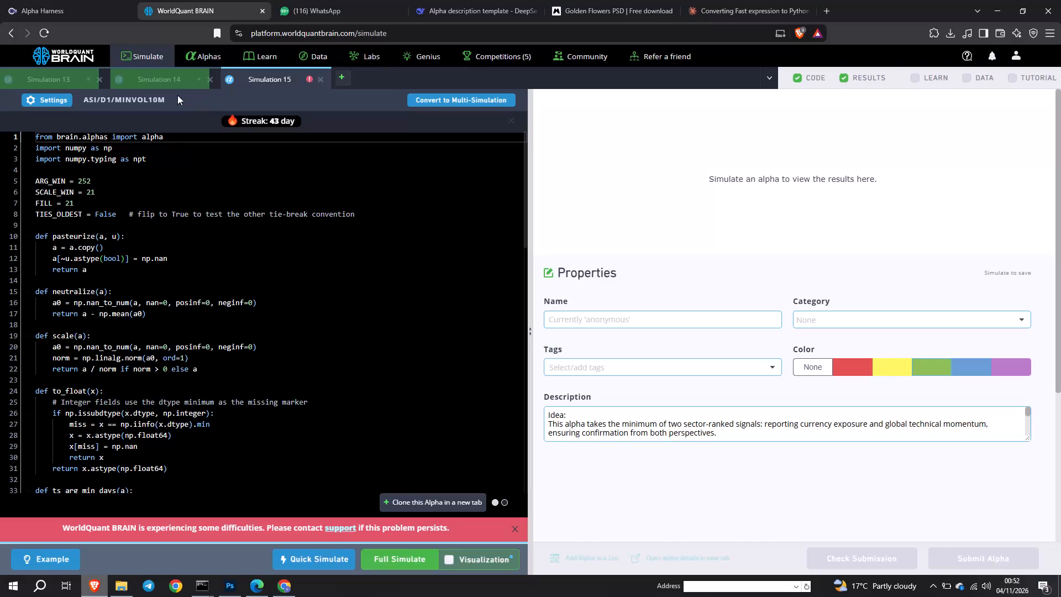
Close the Simulation 13 and Simulation 14 tabs, discarding their code and leaving only Simulation 15 open.
click(101, 77)
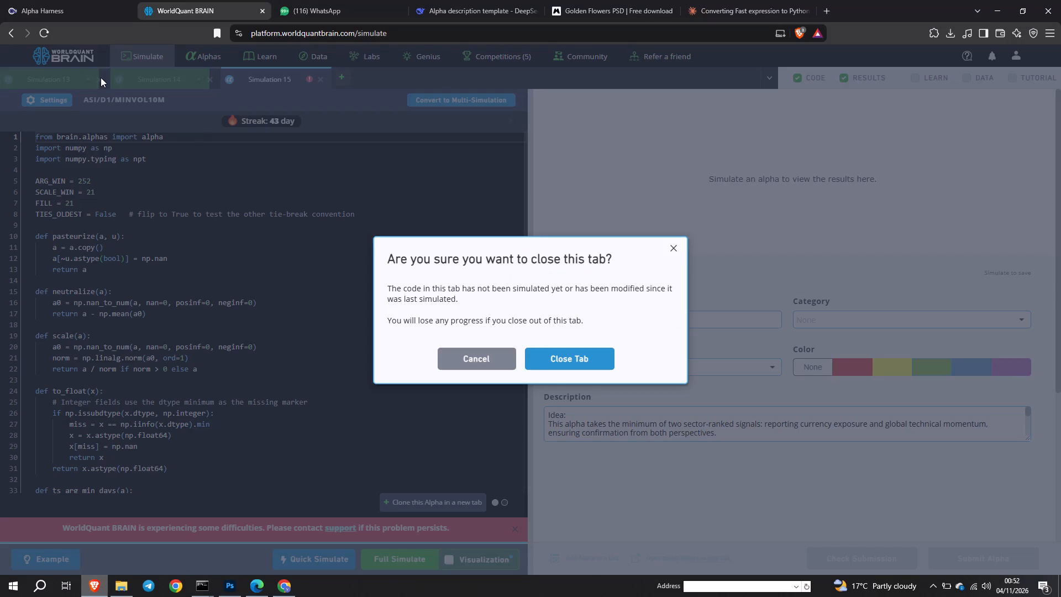
click(567, 362)
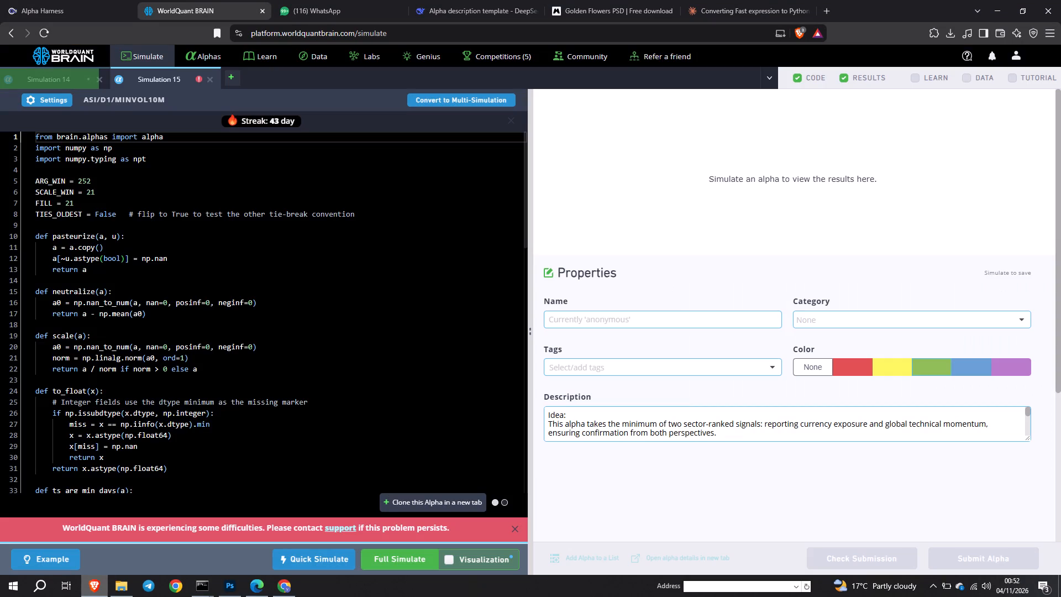
click(98, 86)
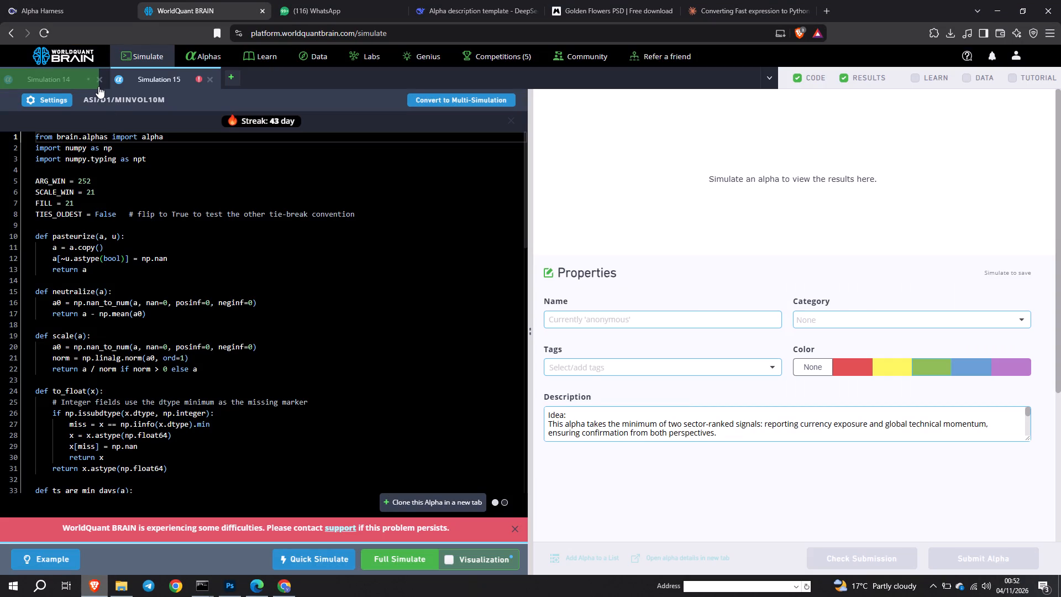
click(99, 77)
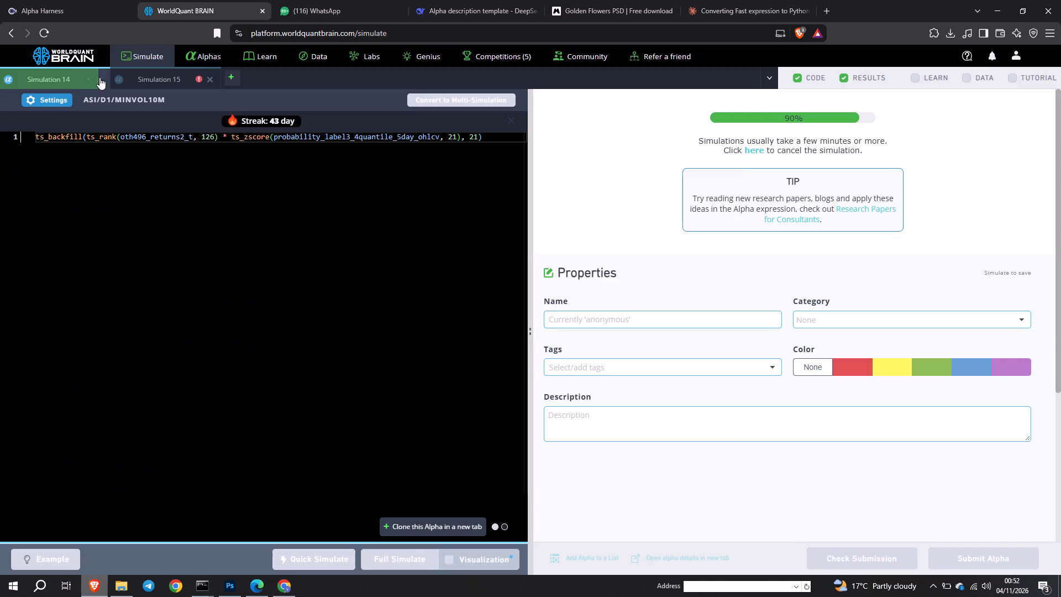
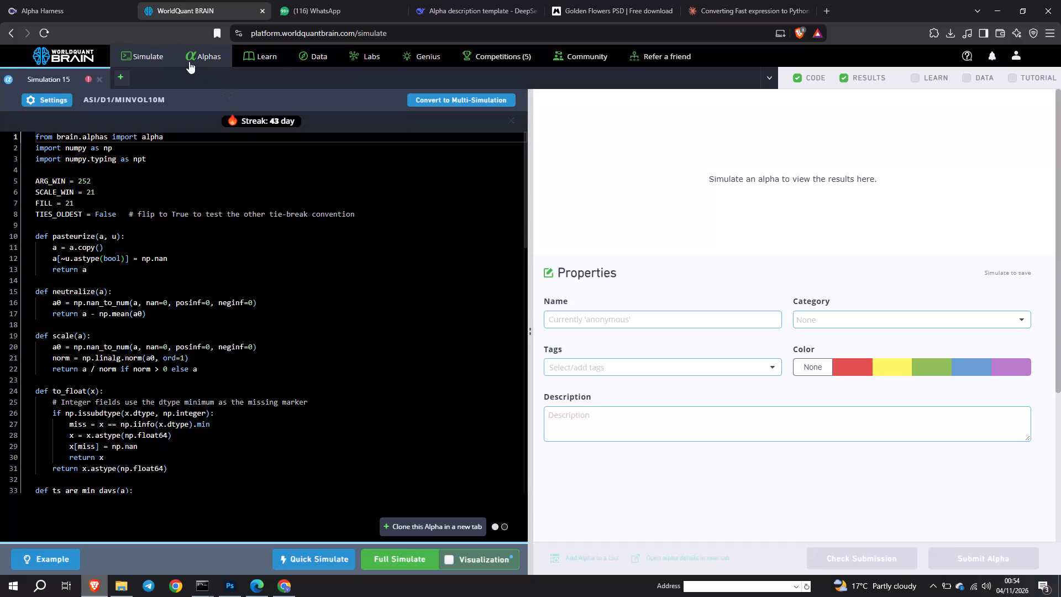
Open the list of unsubmitted alphas.
click(204, 63)
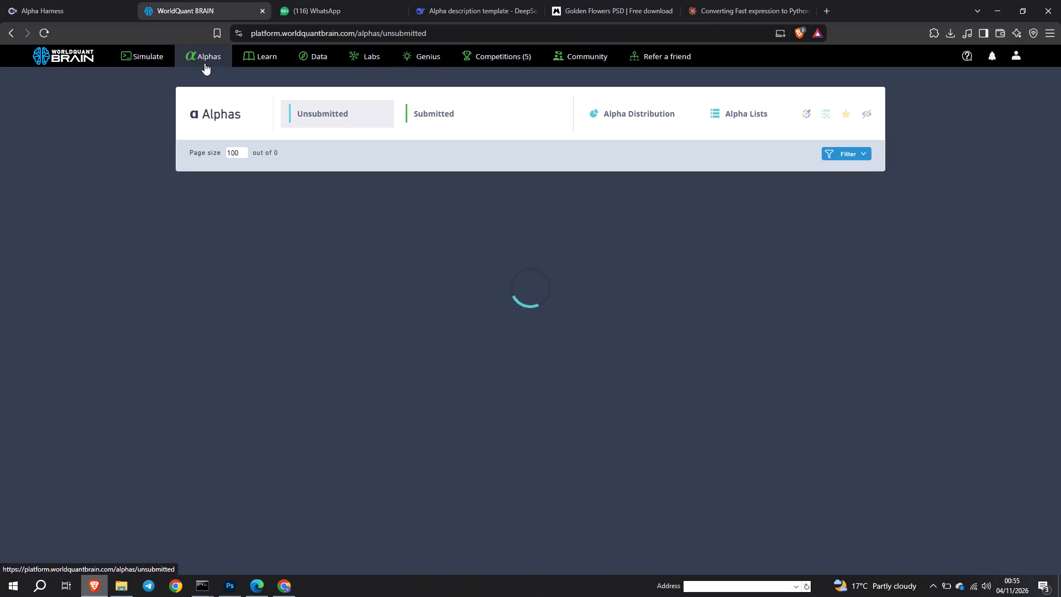
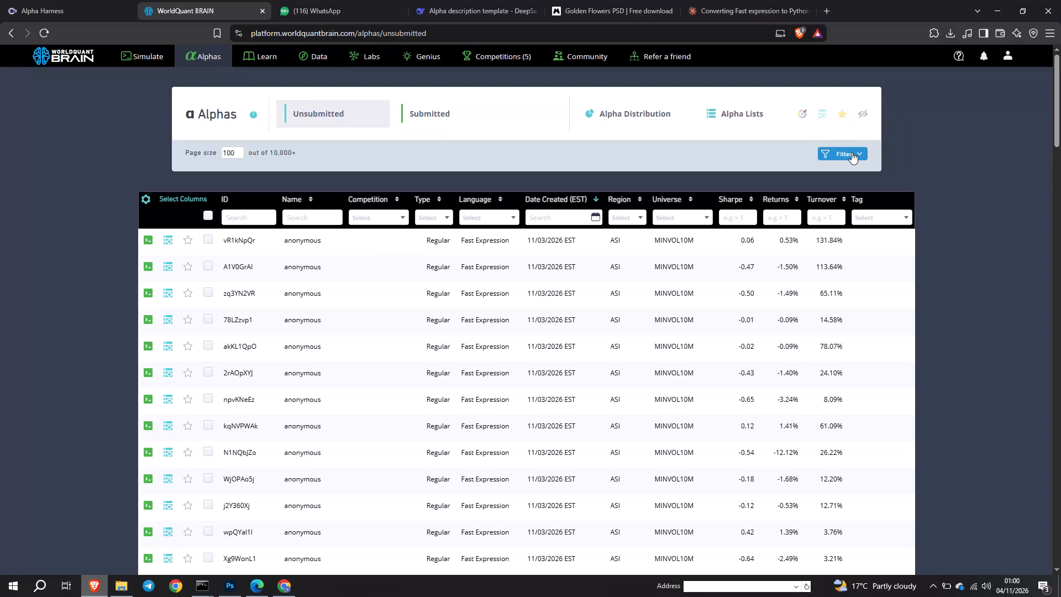
Filter the unsubmitted alphas by the colour Green.
click(852, 152)
click(521, 188)
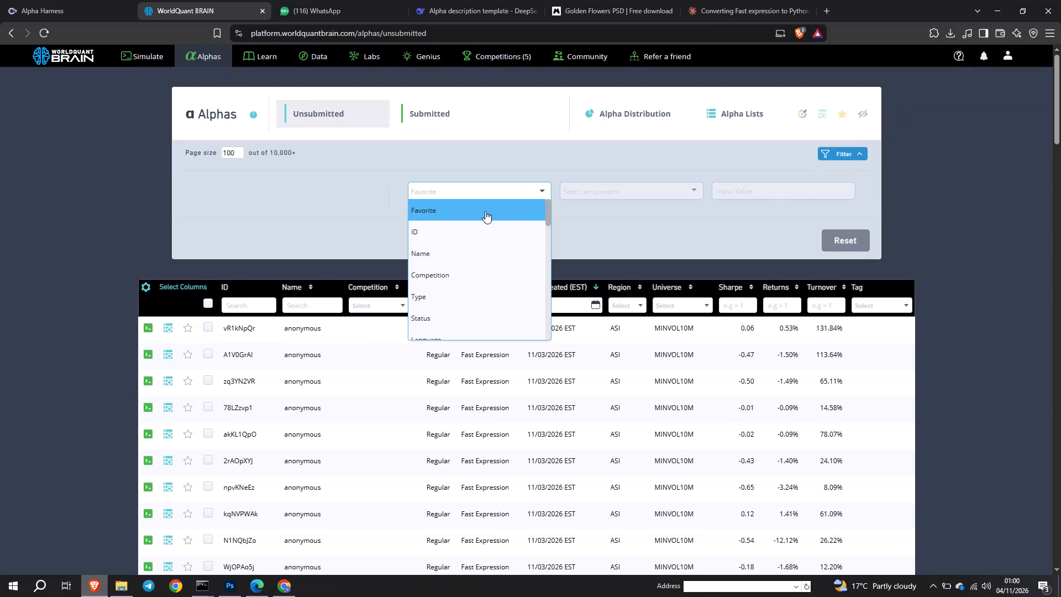
scroll(458, 320, down, 5)
click(447, 313)
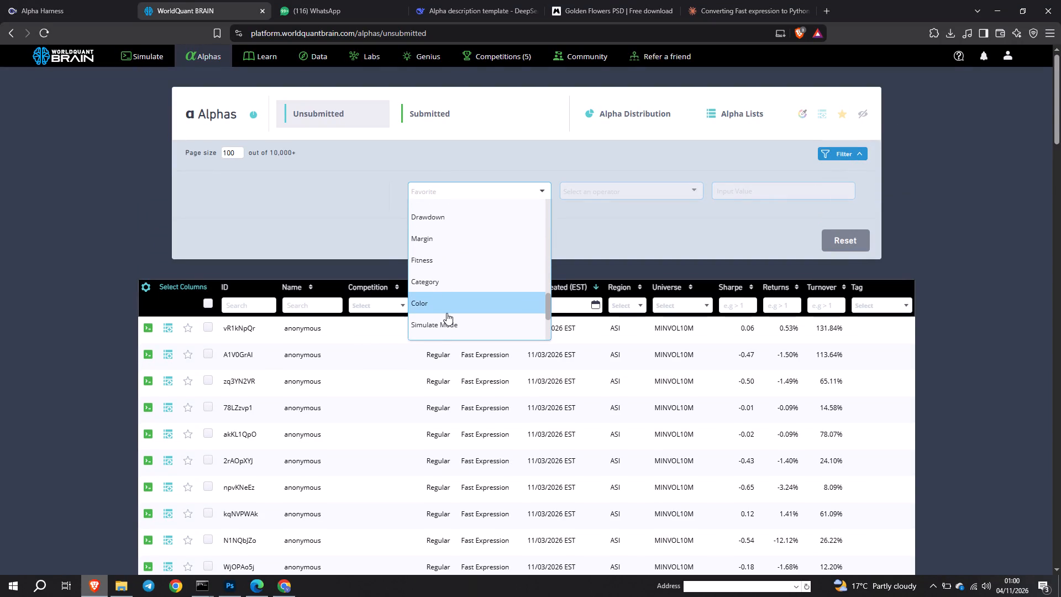
click(610, 192)
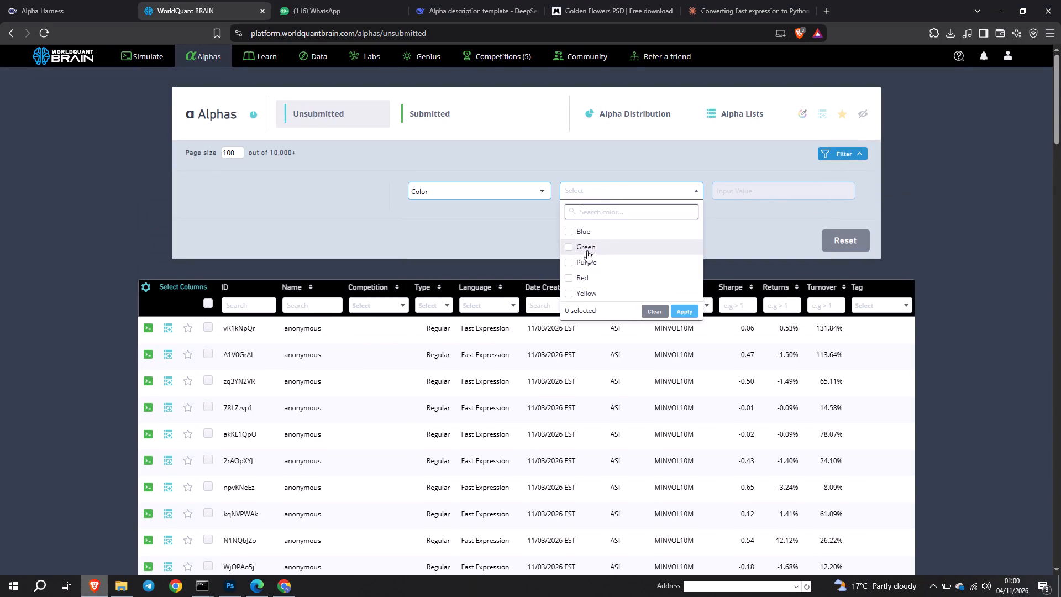
click(588, 245)
click(681, 308)
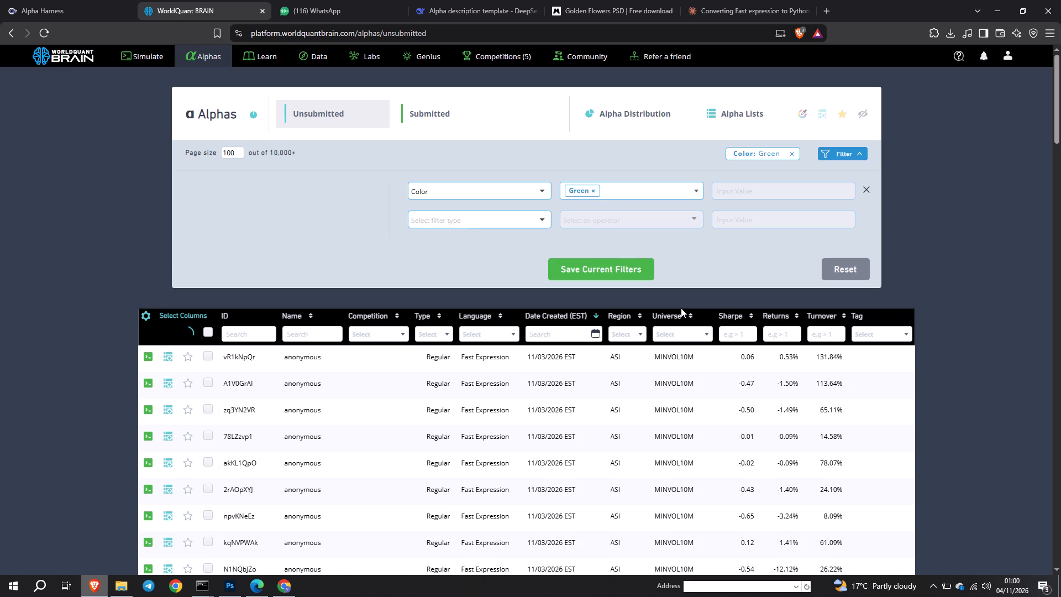
Open the green Python alpha MPYAvk39, show its test period and examine the failed checks in its IS testing status.
click(459, 409)
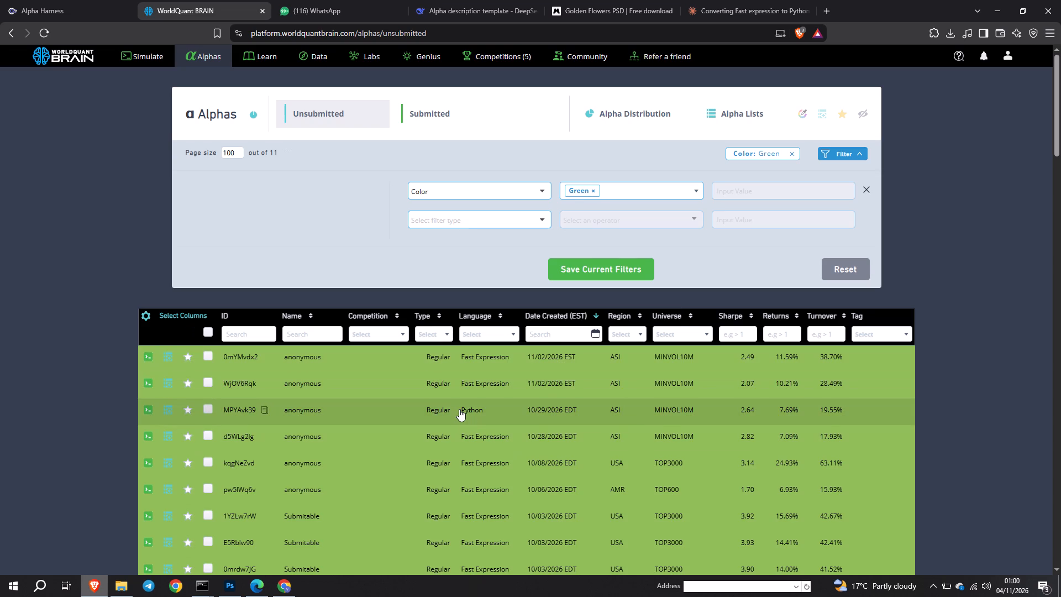
click(558, 399)
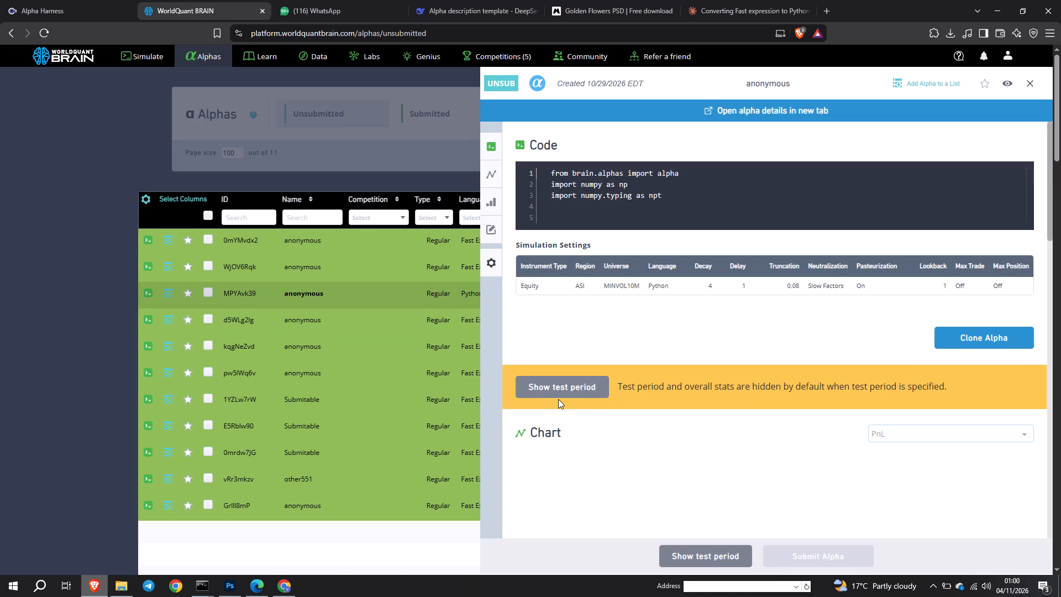
click(550, 393)
scroll(676, 449, down, 3)
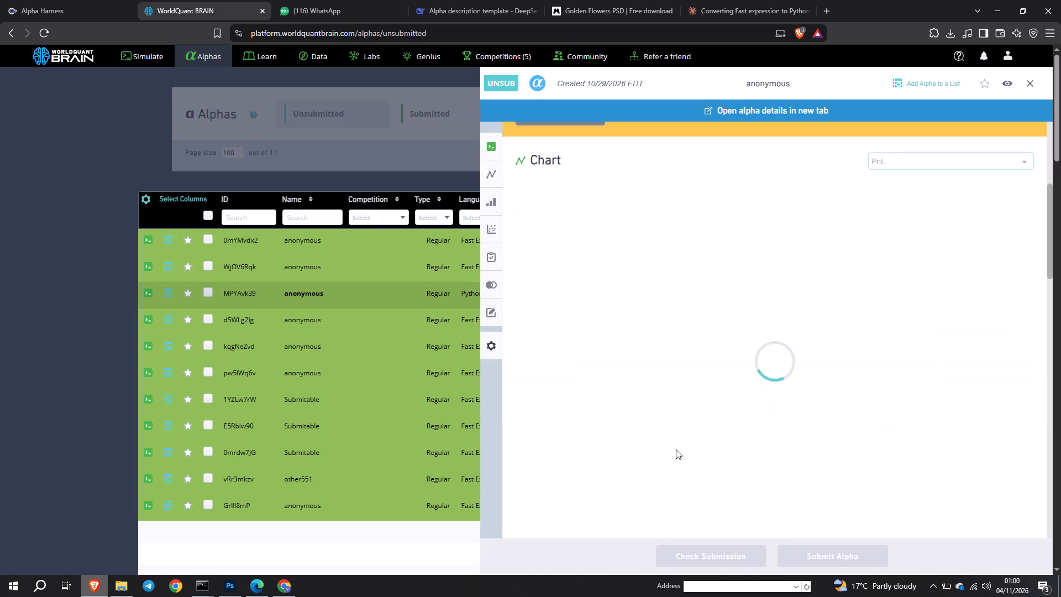
scroll(664, 363, down, 5)
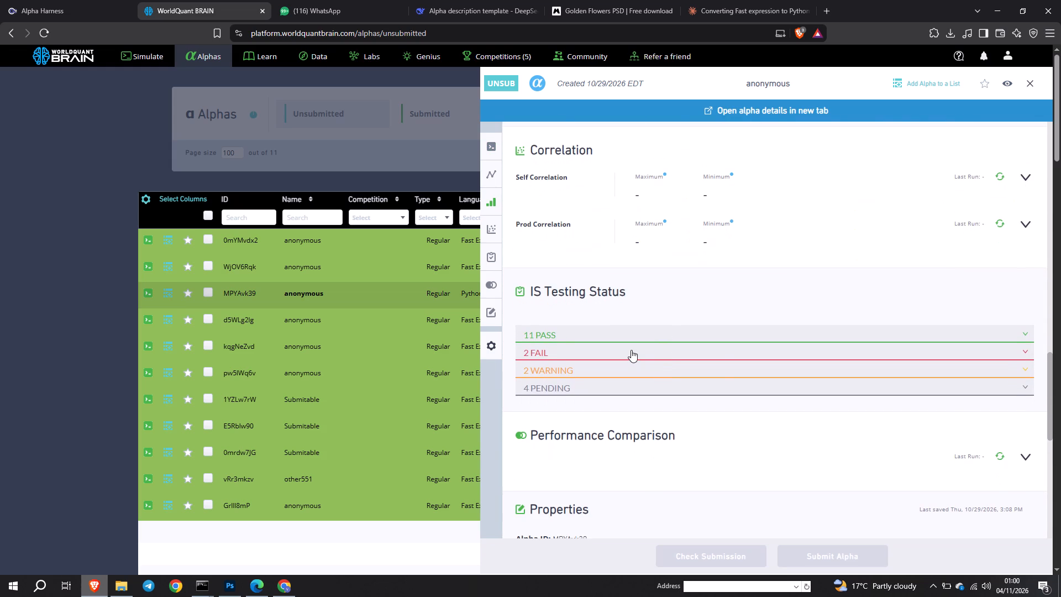
click(631, 350)
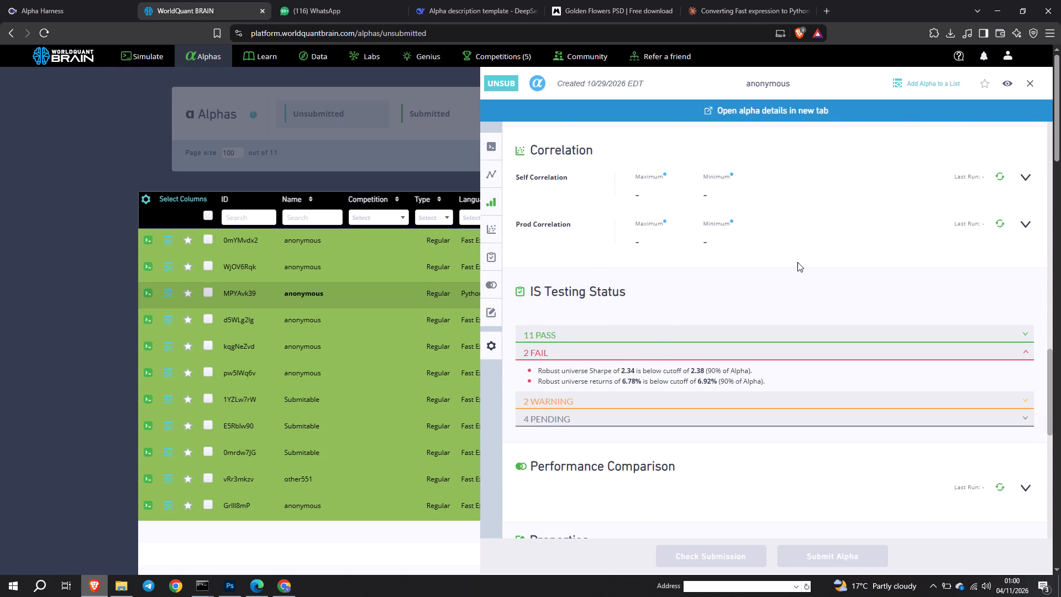
Clone the Python alpha MPYAvk39 into a new simulation.
scroll(850, 247, up, 6)
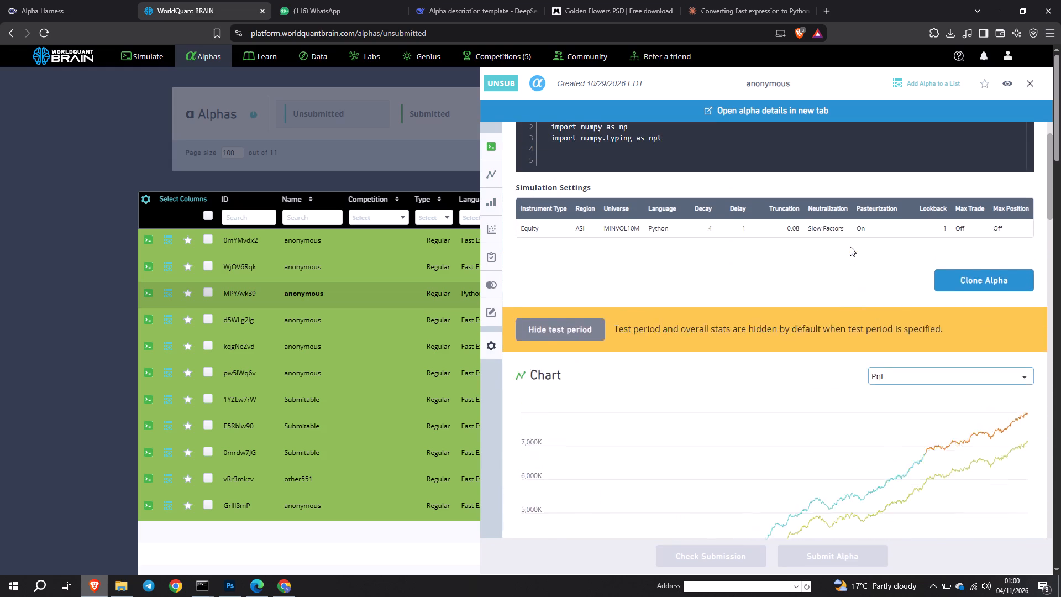
click(944, 328)
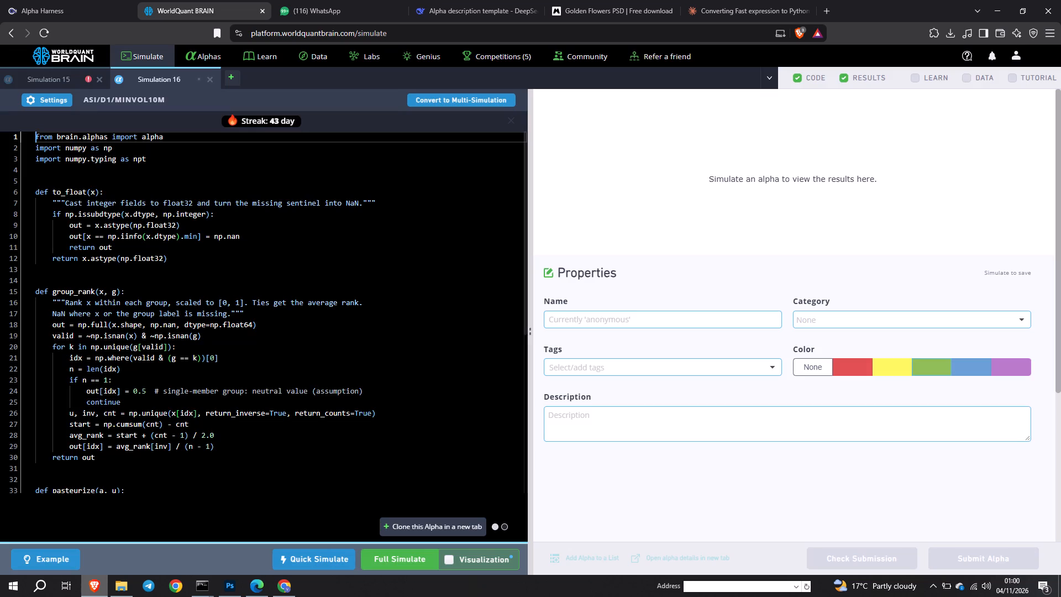
Set Max Trade to On in the cloned alpha's simulation settings and run a full simulation.
click(52, 101)
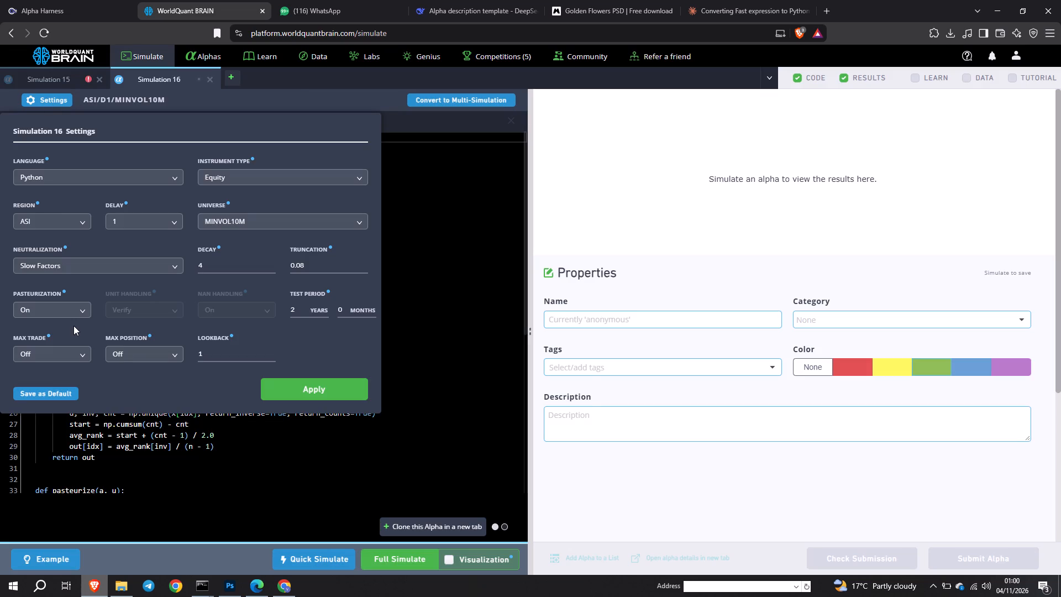
click(68, 353)
click(48, 384)
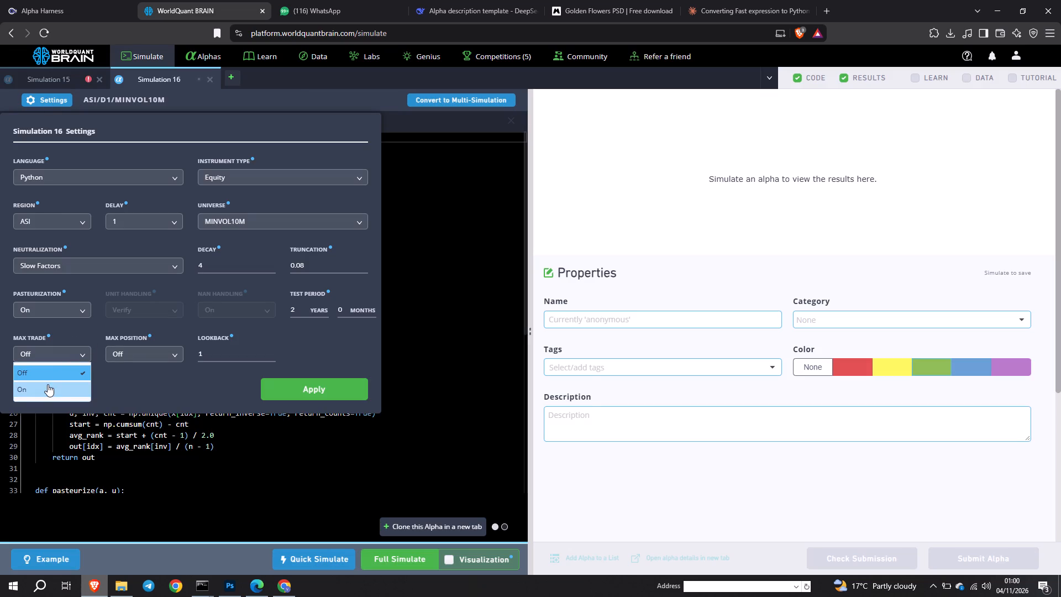
click(273, 391)
click(385, 561)
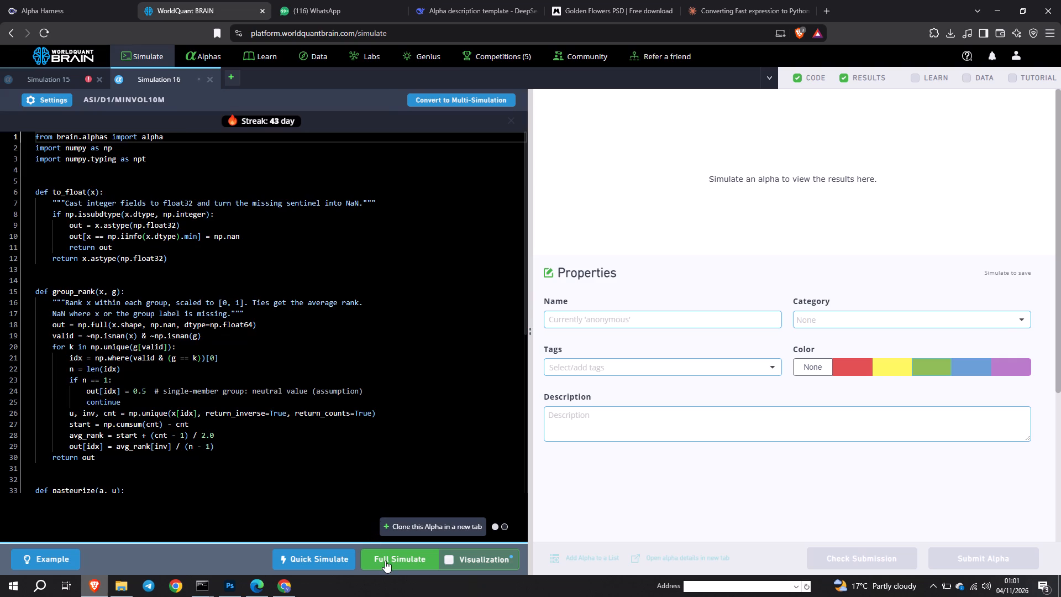
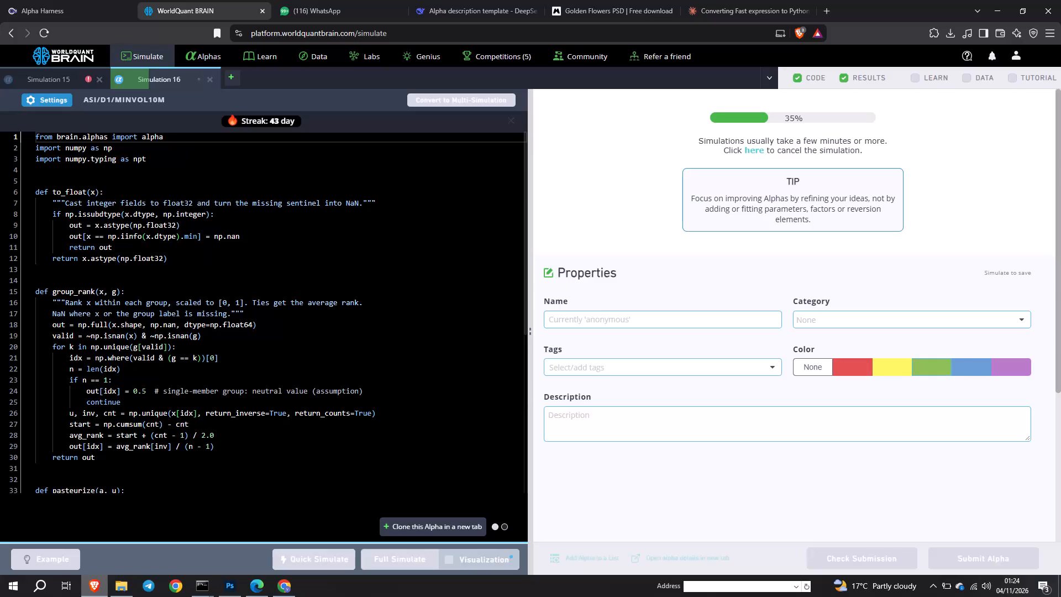
Open the list of unsubmitted alphas and choose Color as the filter type.
click(197, 53)
click(197, 53)
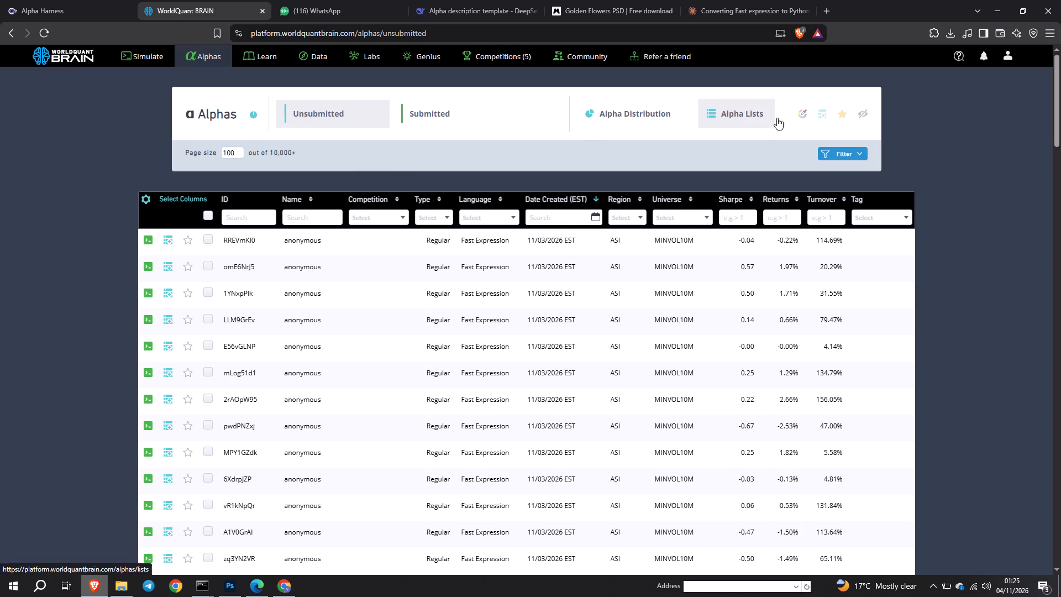
click(831, 152)
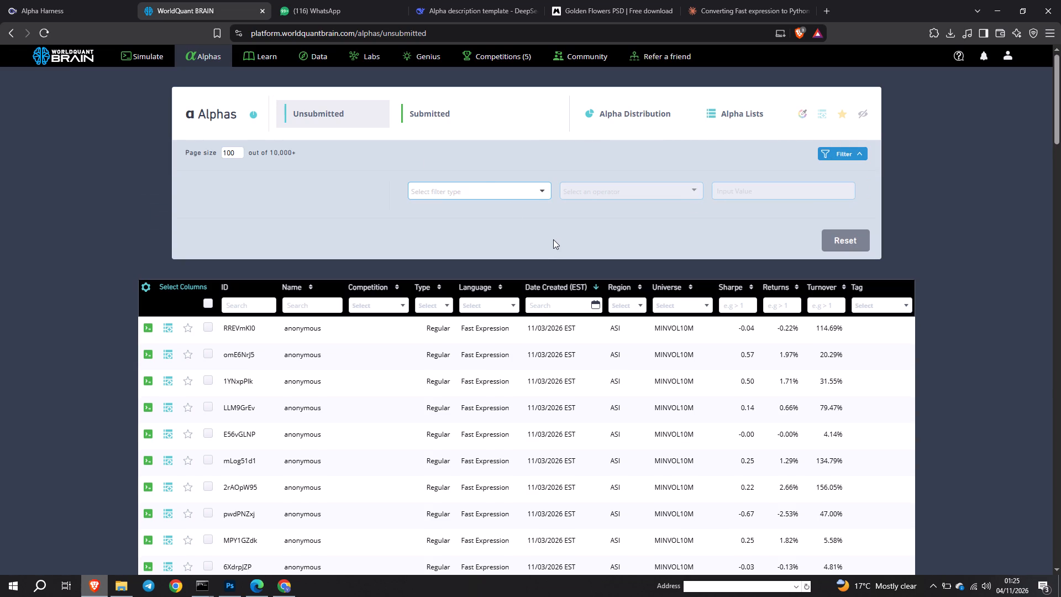
click(485, 185)
scroll(473, 240, down, 2)
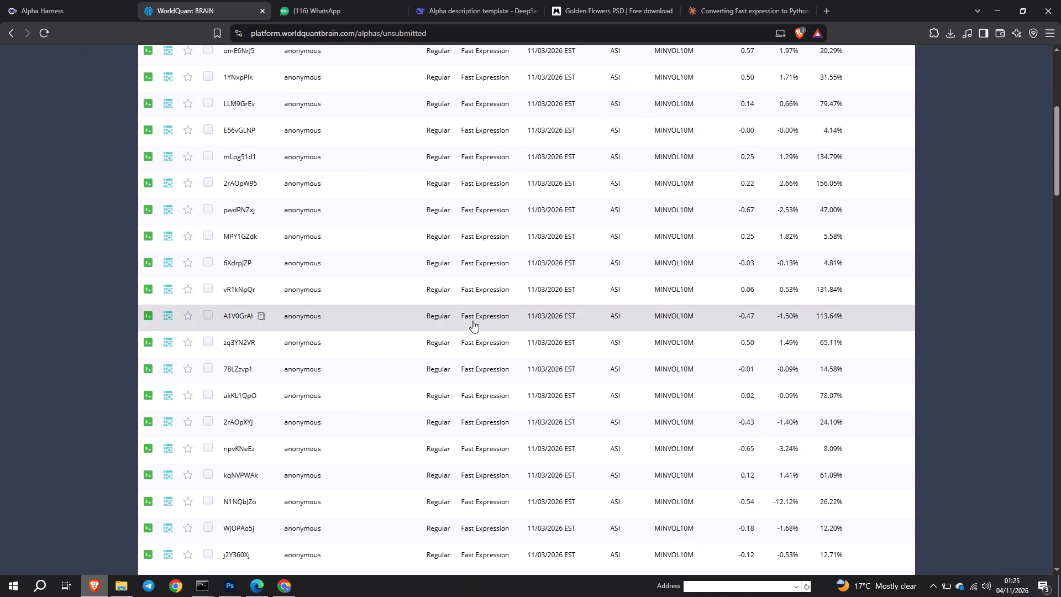
scroll(472, 321, up, 3)
scroll(447, 292, down, 3)
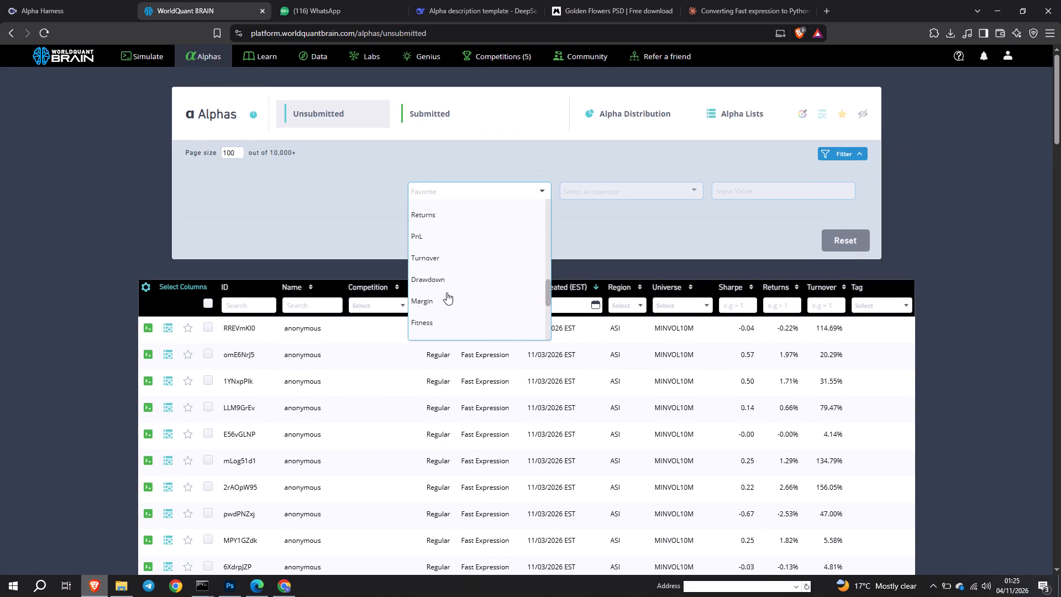
scroll(447, 292, down, 2)
scroll(440, 271, up, 1)
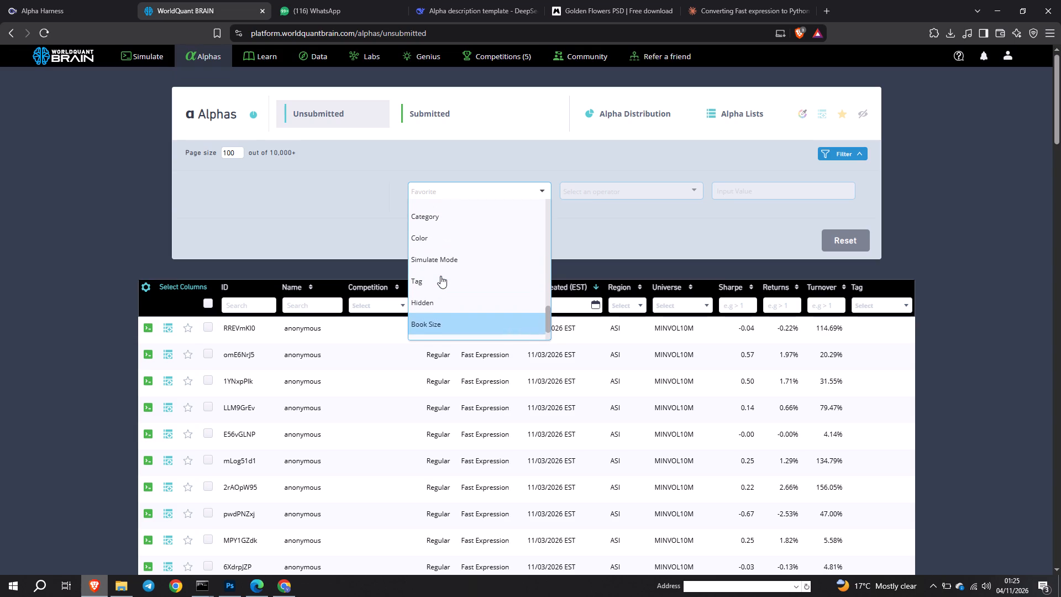
click(429, 252)
click(427, 196)
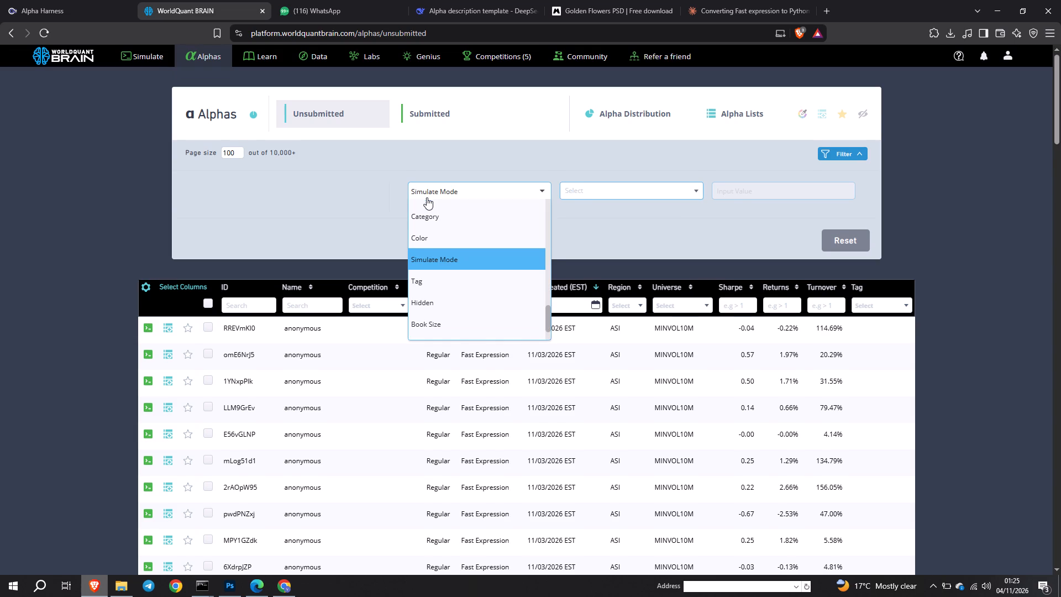
scroll(427, 197, down, 1)
click(414, 160)
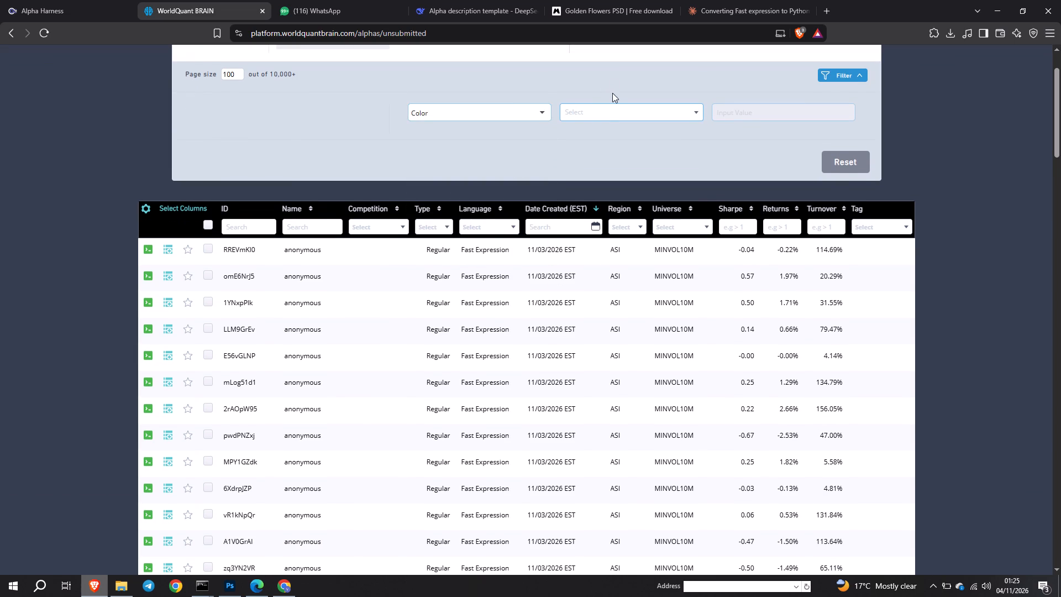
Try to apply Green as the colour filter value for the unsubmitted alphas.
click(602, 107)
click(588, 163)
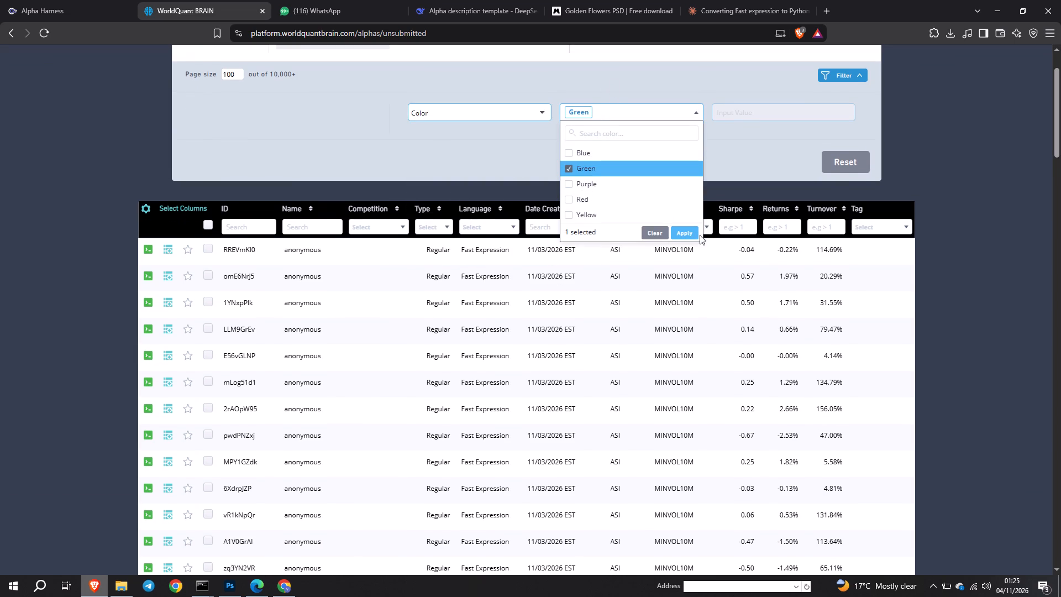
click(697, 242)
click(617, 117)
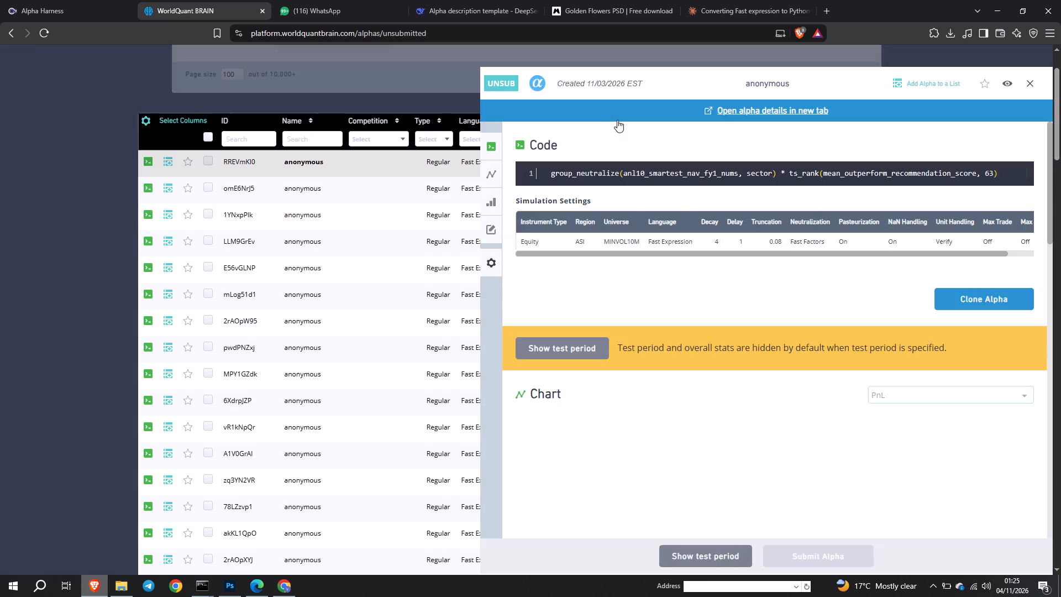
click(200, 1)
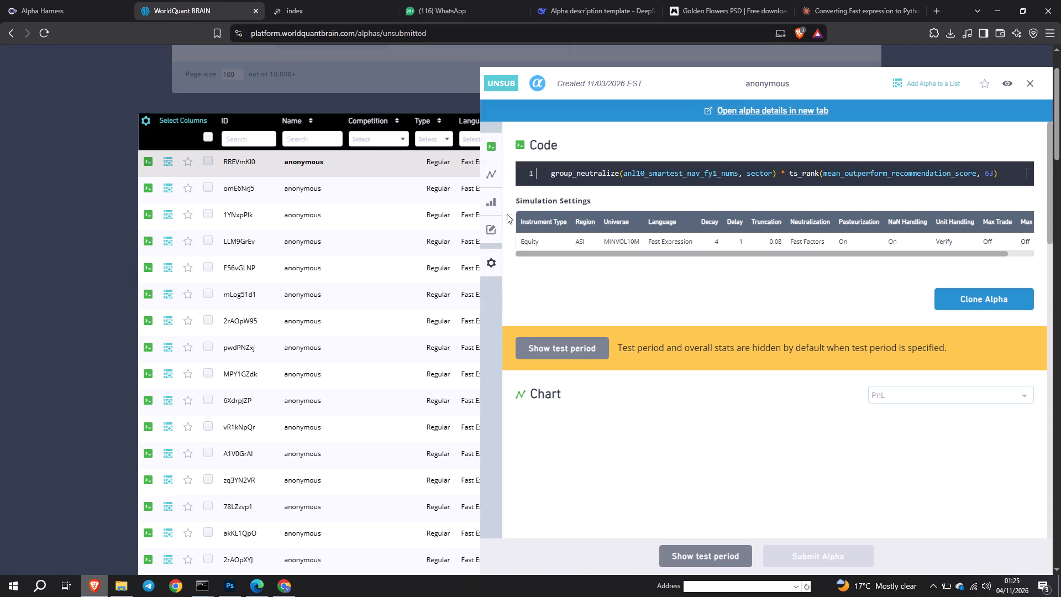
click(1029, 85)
Filter the unsubmitted alphas by the colour Green.
scroll(534, 222, up, 3)
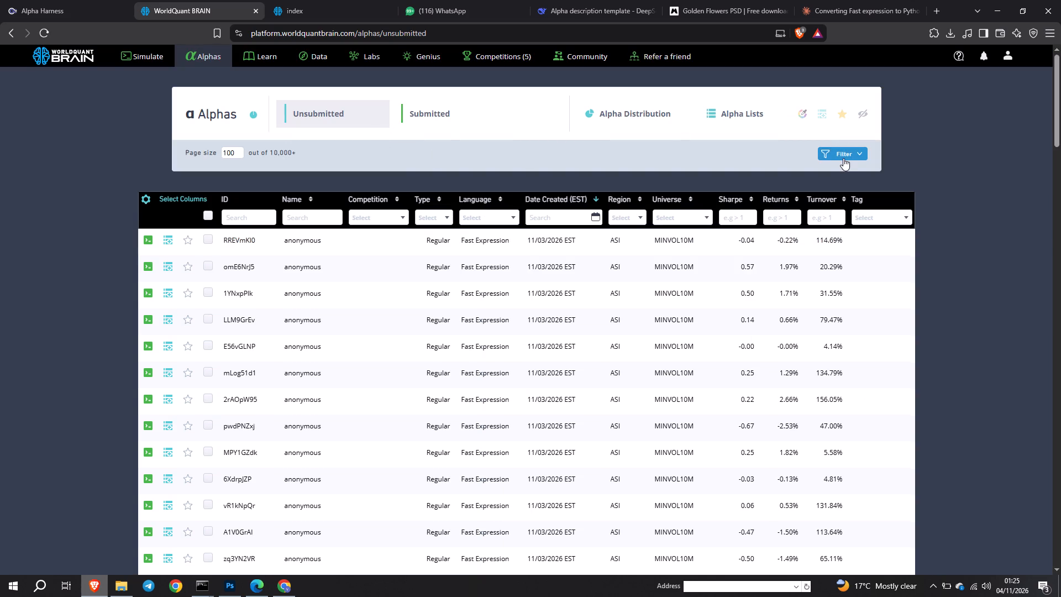
click(843, 158)
click(548, 192)
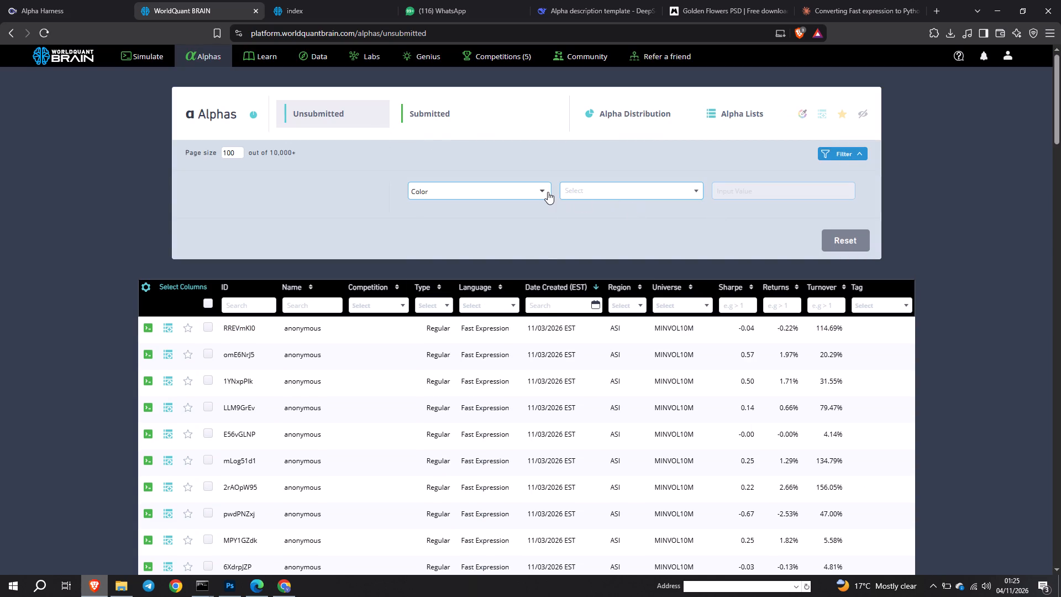
click(602, 184)
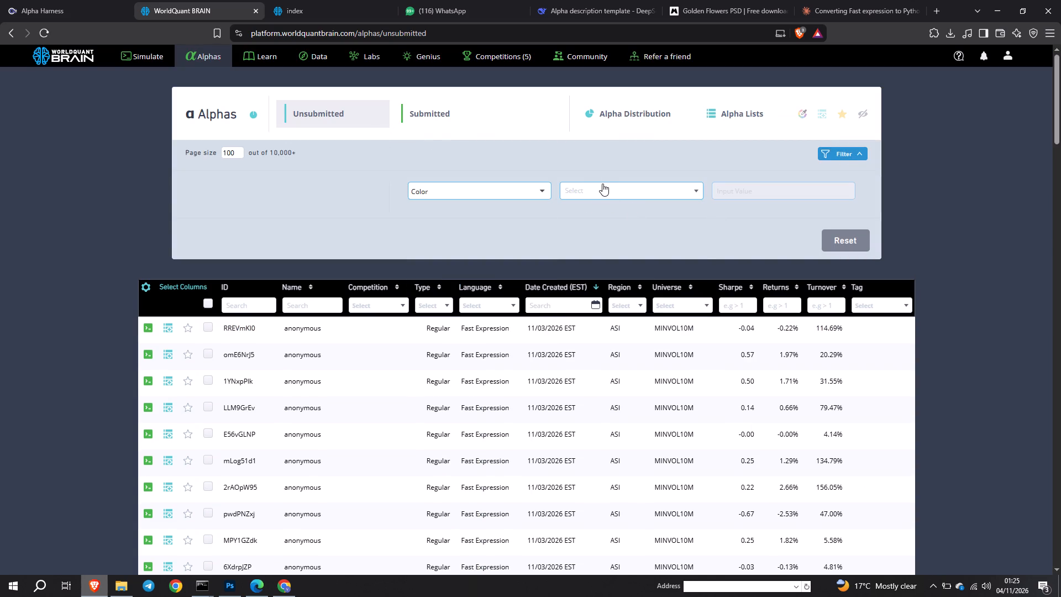
click(587, 252)
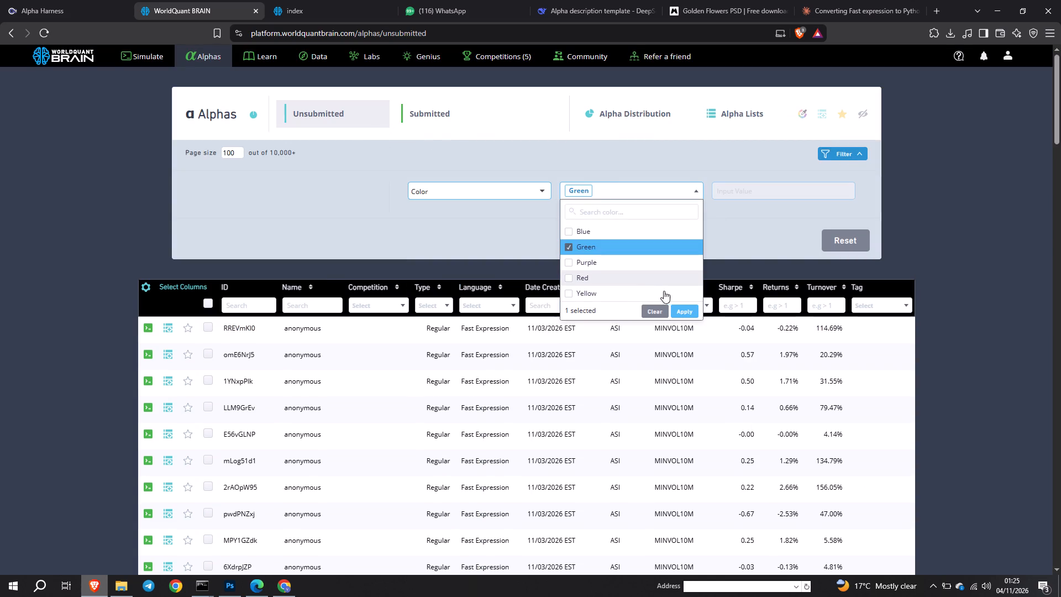
click(676, 303)
click(680, 311)
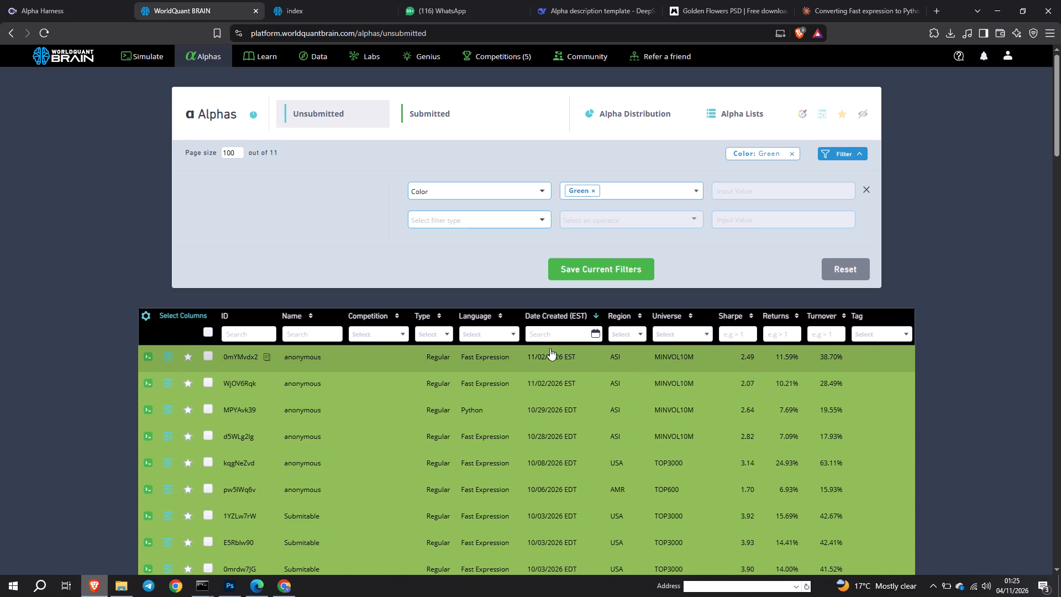
Open the green ASI alpha 0mYMvdx2, show its test period and go to its IS testing status.
click(552, 349)
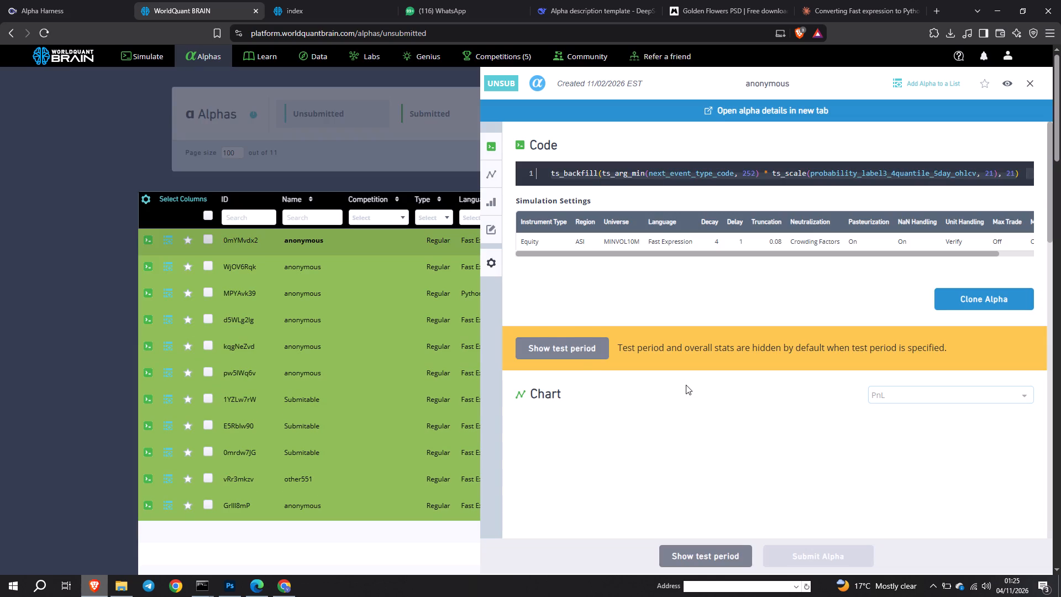
click(577, 353)
scroll(817, 381, down, 5)
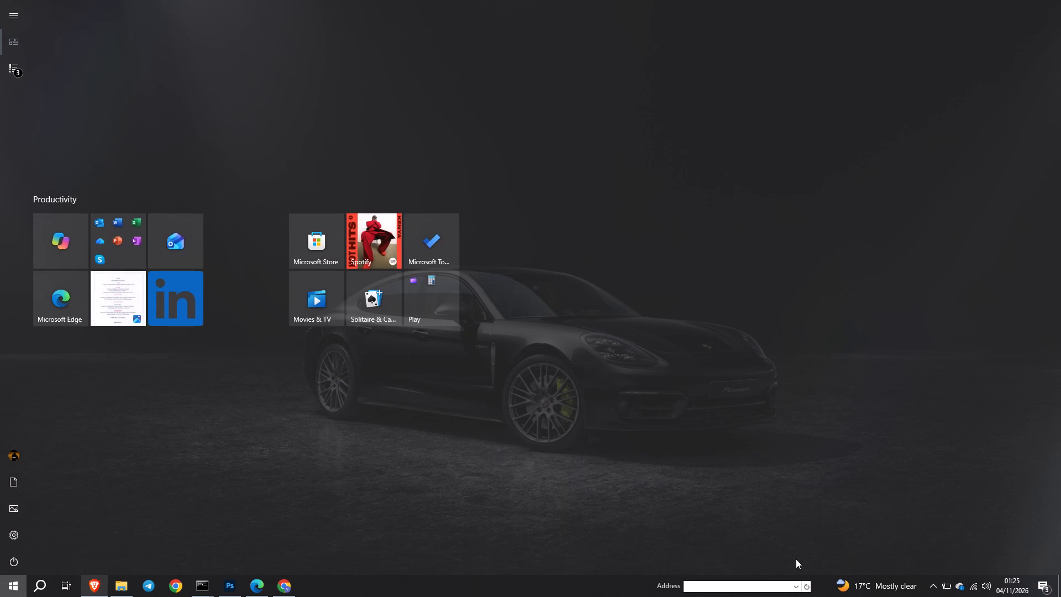
click(796, 559)
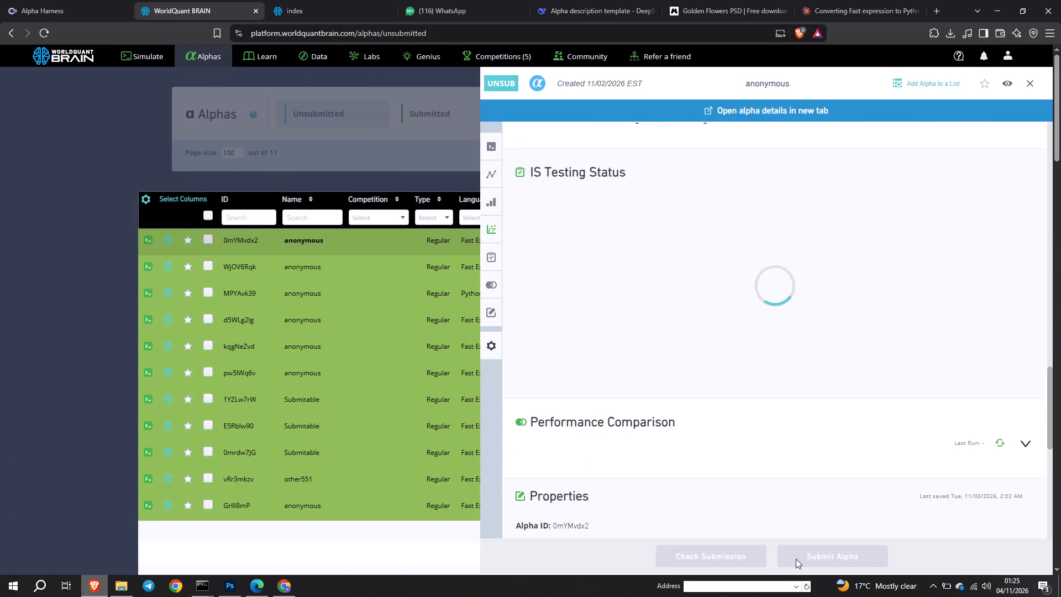
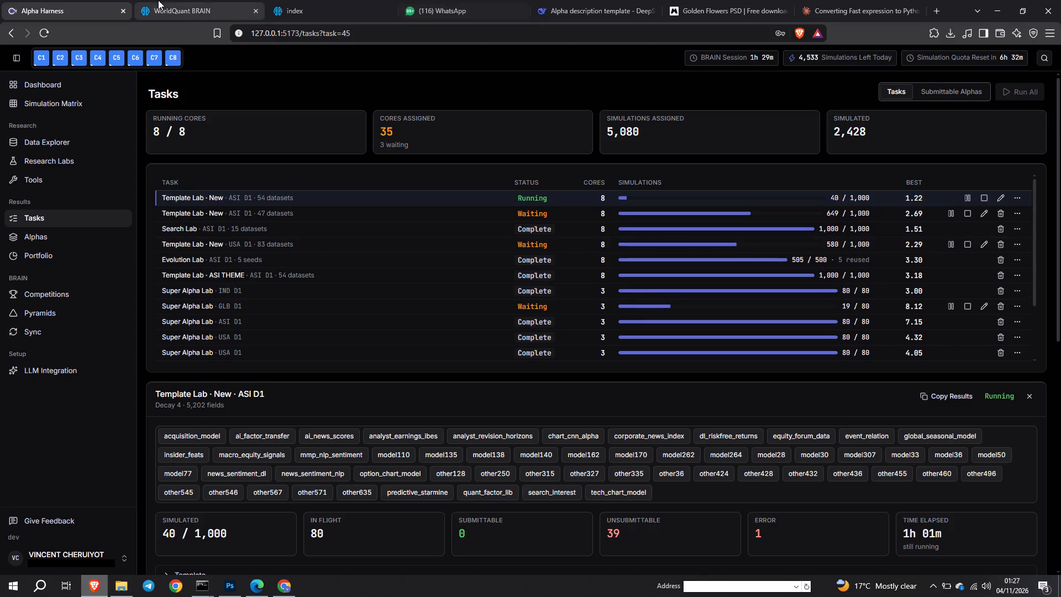
Sign out of the WorldQuant BRAIN account.
click(1015, 50)
click(1011, 56)
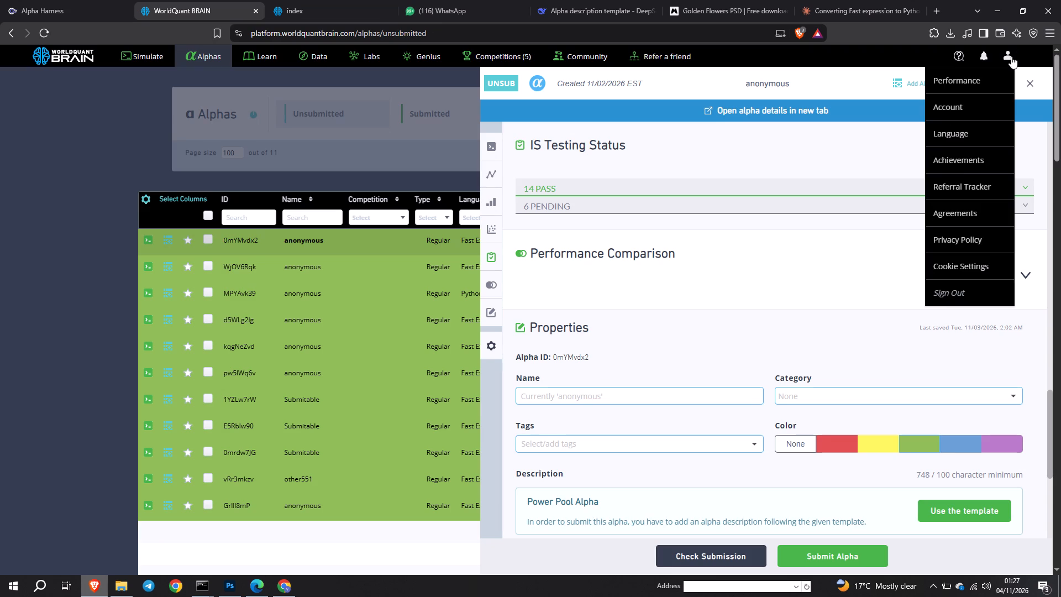
click(941, 291)
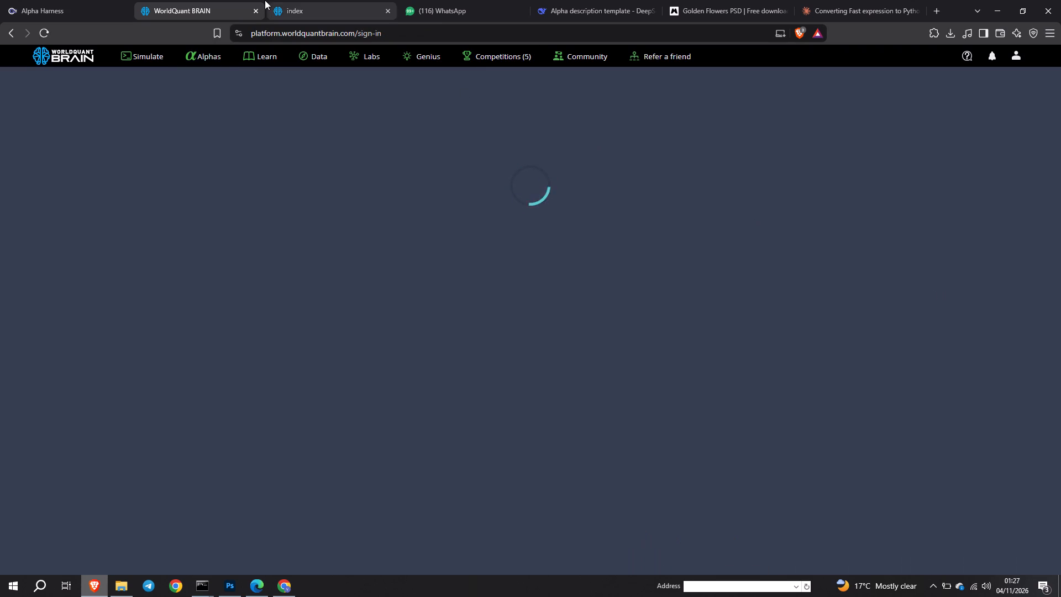
Close the signed-out WorldQuant BRAIN tab, leaving the site without saving changes.
click(249, 14)
click(256, 9)
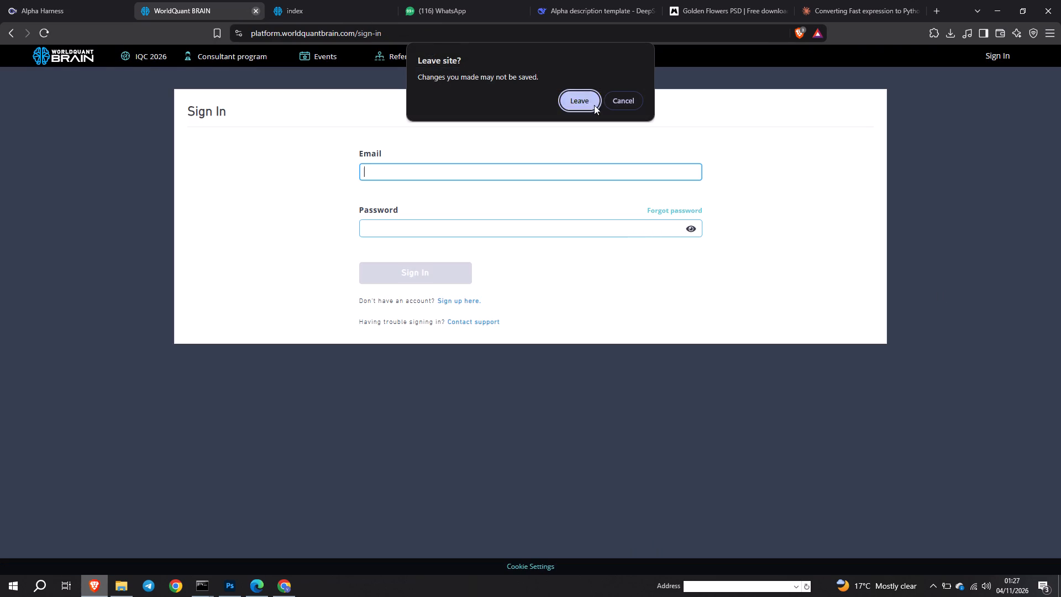
click(588, 108)
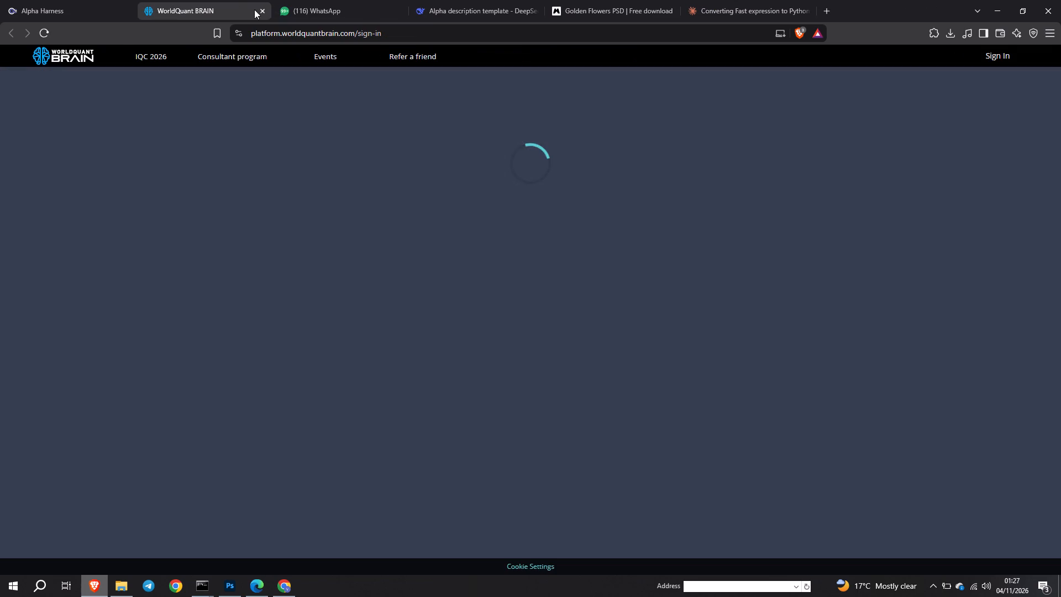